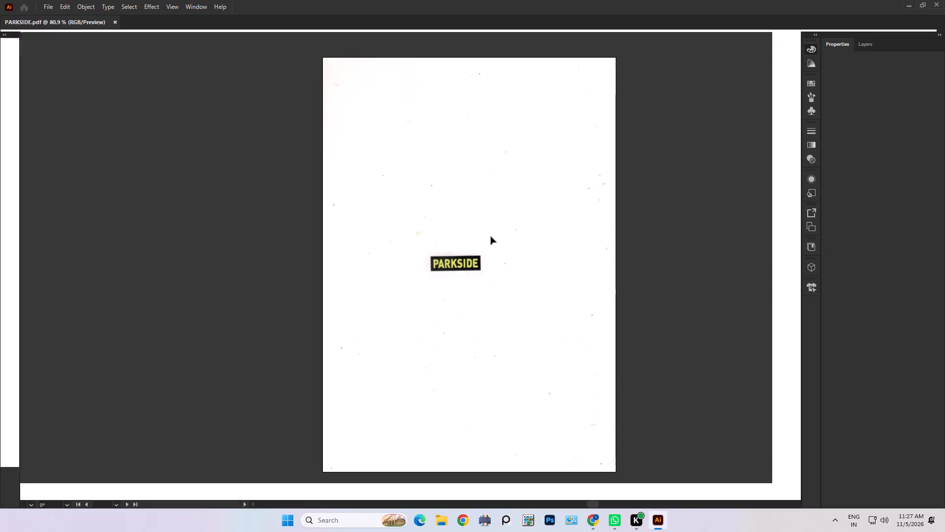
Draw a horizontal straight reference line about 126 pt long above the PARKSIDE label with the Line Segment tool.
{"action": "scroll", "coordinate": [483, 277], "scroll_direction": "up", "scroll_amount": 10, "text": "alt"}
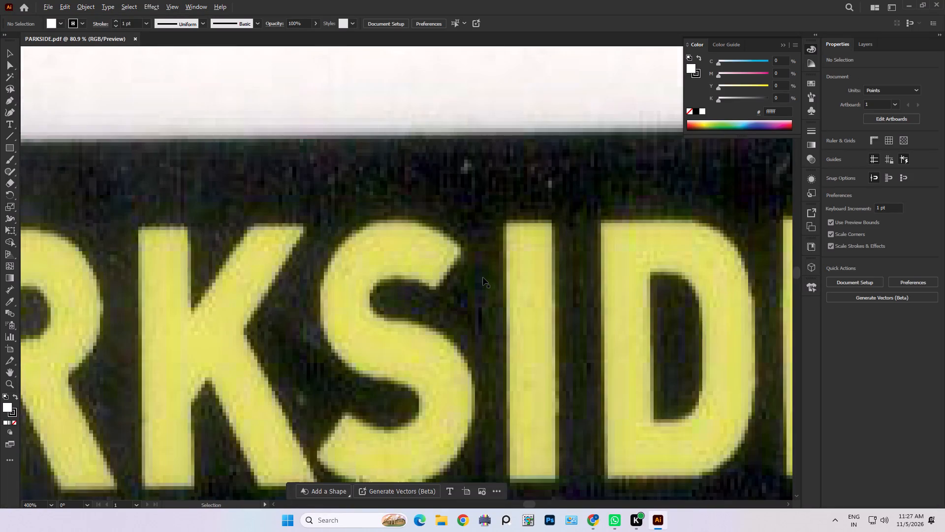
{"action": "scroll", "coordinate": [483, 277], "scroll_direction": "down", "scroll_amount": 4, "text": "alt"}
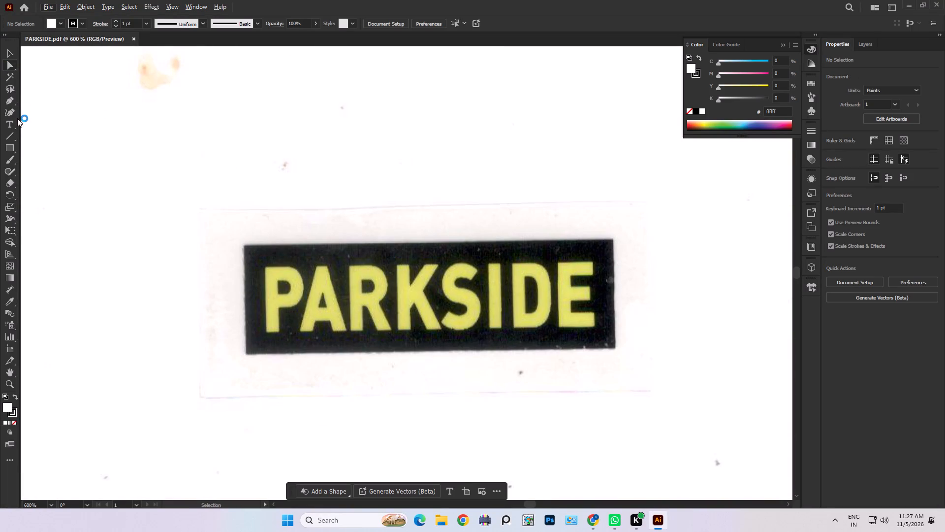
{"action": "left_click", "coordinate": [10, 134]}
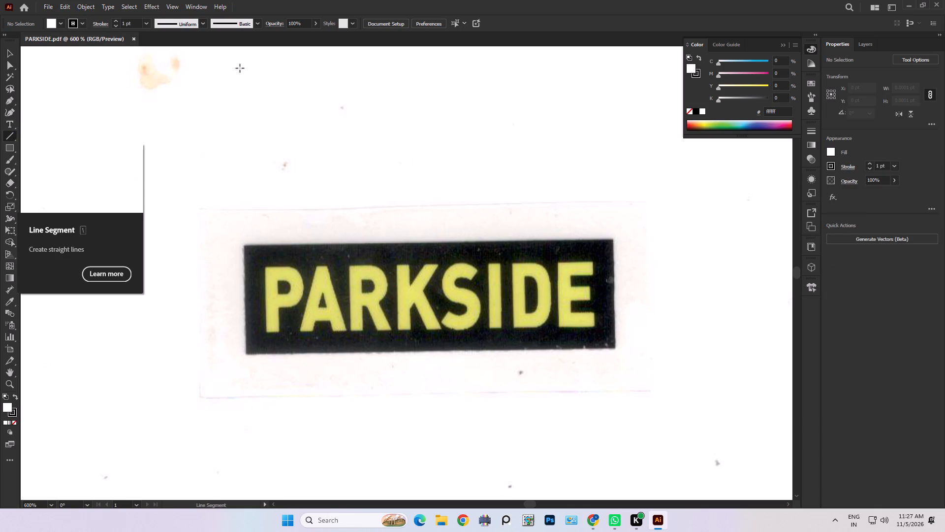
{"action": "left_click_drag", "start_coordinate": [117, 134], "coordinate": [536, 127]}
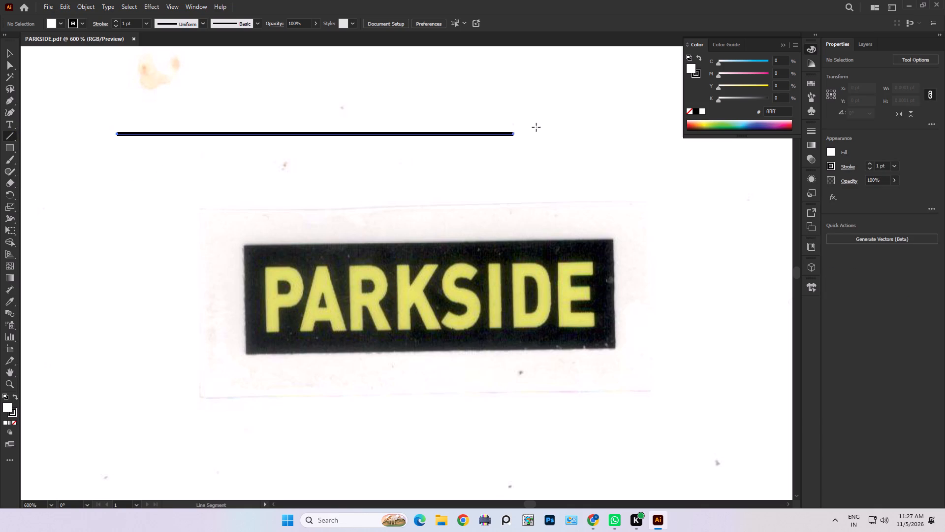
{"action": "left_click_drag", "start_coordinate": [536, 127], "coordinate": [576, 129]}
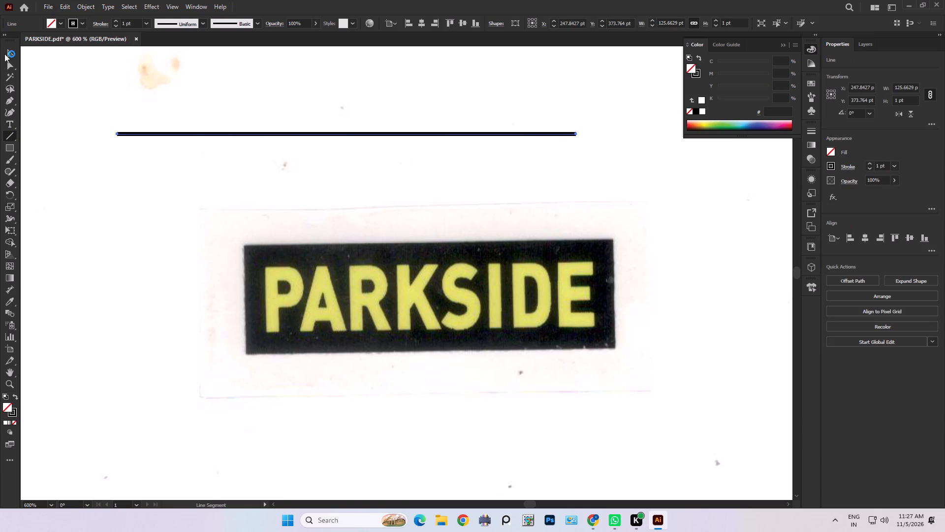
Move the scanned image so the black label's top-left corner meets the start of the reference line.
{"action": "left_click", "coordinate": [4, 54]}
{"action": "left_click_drag", "start_coordinate": [250, 267], "coordinate": [132, 178]}
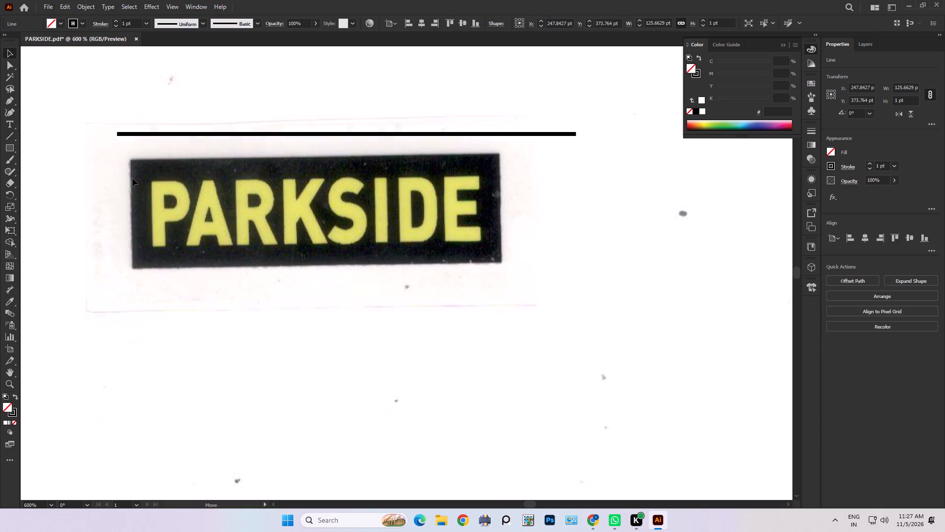
{"action": "left_click_drag", "start_coordinate": [132, 178], "coordinate": [123, 159]}
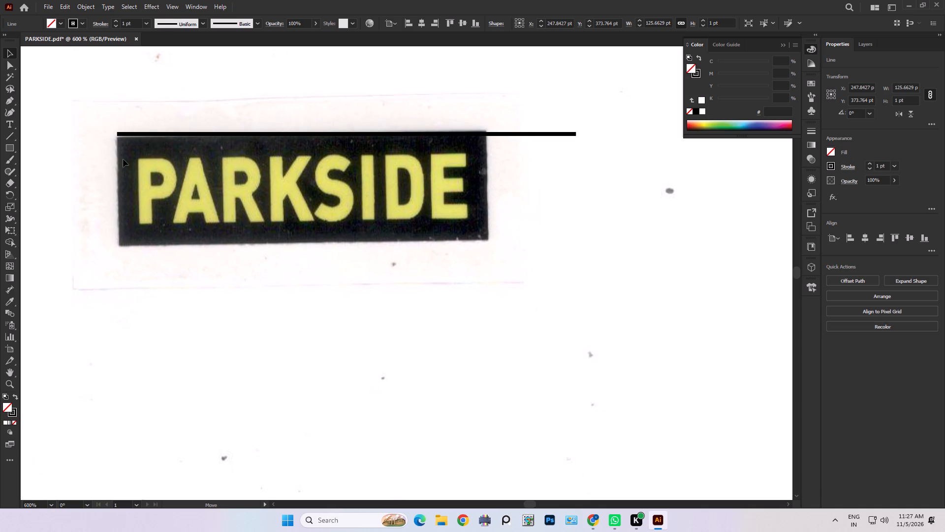
{"action": "left_click_drag", "start_coordinate": [123, 159], "coordinate": [124, 157]}
Set the reference line's stroke weight to 0.25 pt.
{"action": "left_click", "coordinate": [525, 132]}
{"action": "left_click", "coordinate": [525, 133]}
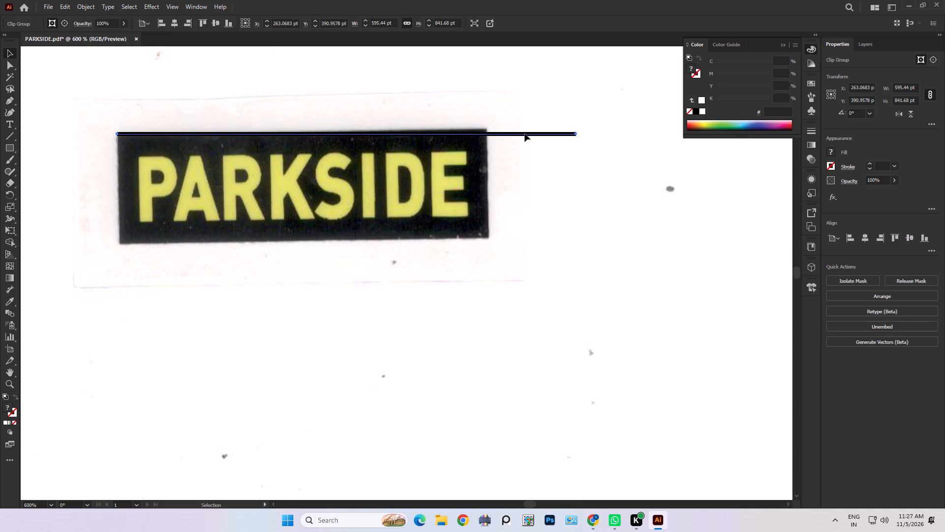
{"action": "left_click", "coordinate": [146, 19]}
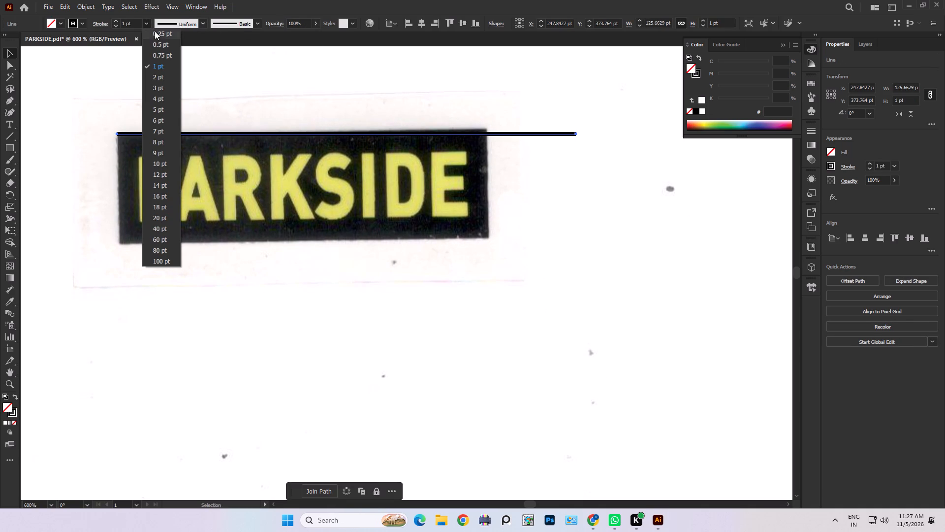
{"action": "left_click", "coordinate": [157, 33]}
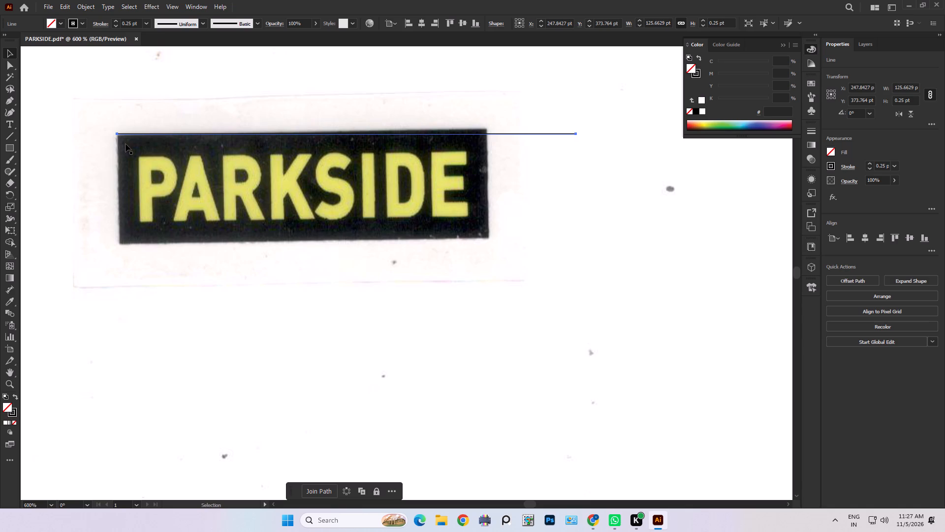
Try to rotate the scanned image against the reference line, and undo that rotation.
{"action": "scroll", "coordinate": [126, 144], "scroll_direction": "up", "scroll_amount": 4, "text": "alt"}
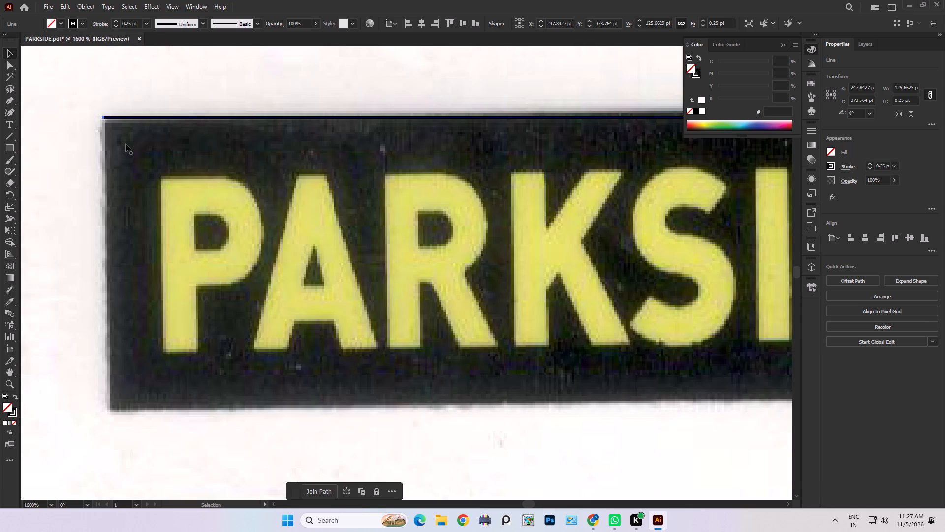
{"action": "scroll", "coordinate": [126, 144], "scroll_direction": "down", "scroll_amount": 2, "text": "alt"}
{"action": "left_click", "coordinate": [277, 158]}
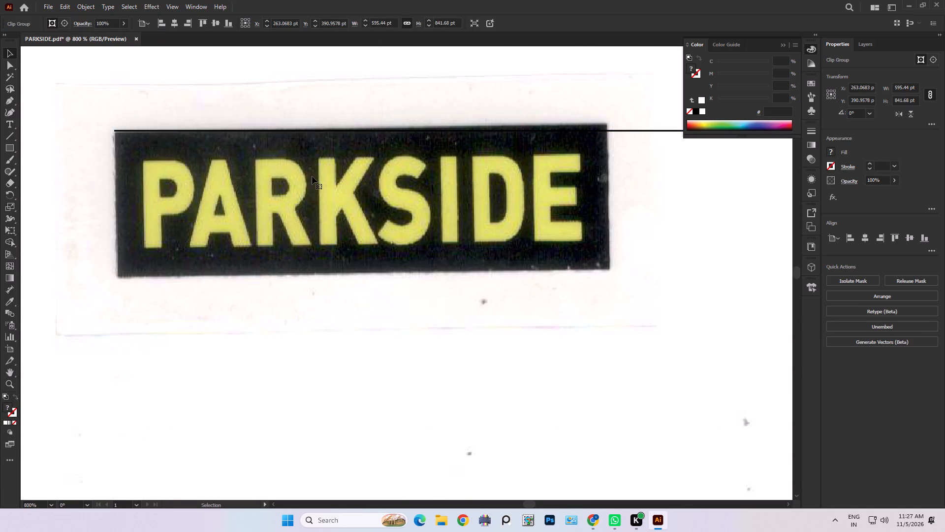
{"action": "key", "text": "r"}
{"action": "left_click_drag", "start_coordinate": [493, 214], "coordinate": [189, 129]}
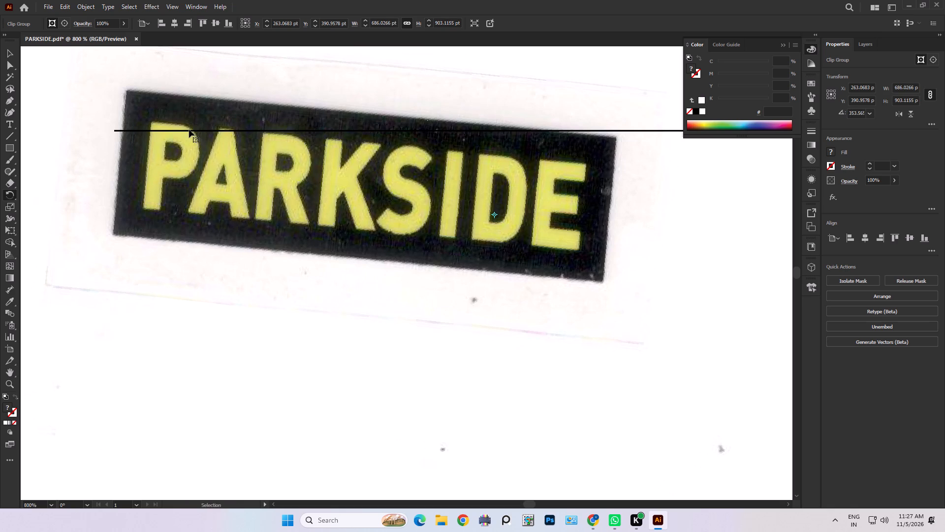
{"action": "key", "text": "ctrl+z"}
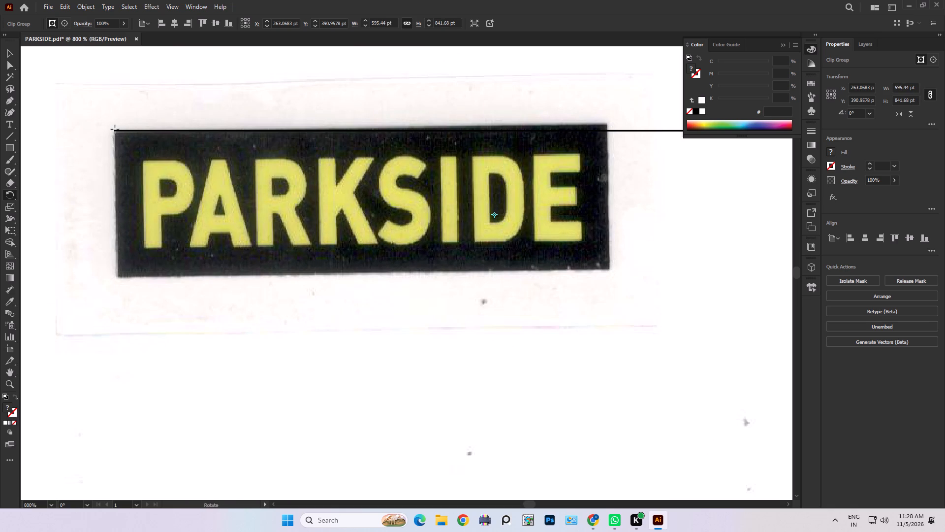
Rotate the scanned image about 0.8° clockwise around the reference line's left end, aligning the label's top edge with the line.
{"action": "left_click", "coordinate": [115, 130]}
{"action": "scroll", "coordinate": [571, 157], "scroll_direction": "down", "scroll_amount": 3}
{"action": "scroll", "coordinate": [571, 157], "scroll_direction": "down", "scroll_amount": 3, "text": "alt"}
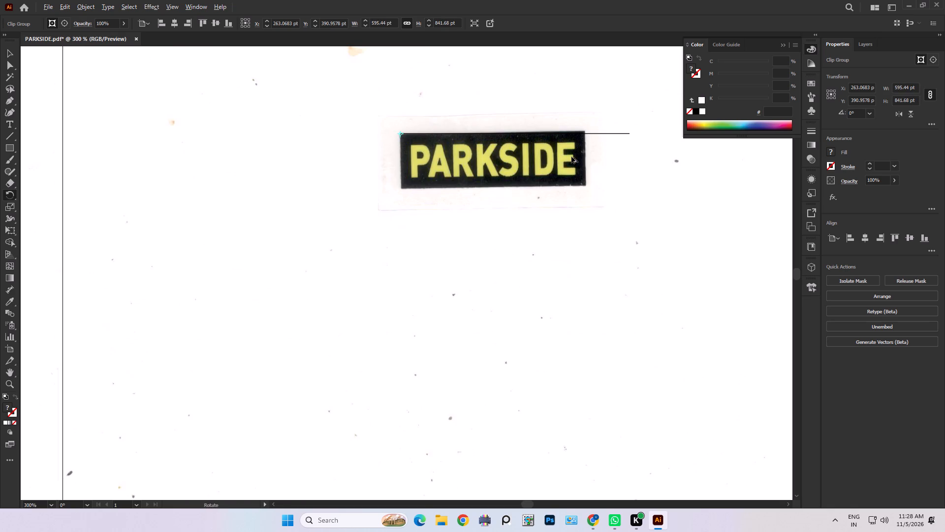
{"action": "middle_click_drag", "start_coordinate": [582, 154], "coordinate": [465, 301]}
{"action": "scroll", "coordinate": [466, 290], "scroll_direction": "up", "scroll_amount": 3, "text": "alt"}
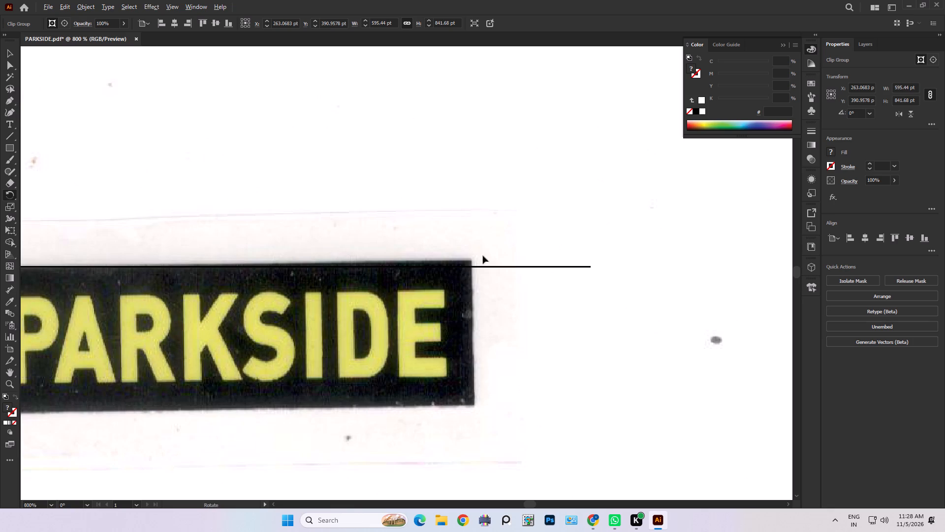
{"action": "left_click", "coordinate": [493, 218]}
{"action": "scroll", "coordinate": [493, 218], "scroll_direction": "down", "scroll_amount": 2, "text": "alt"}
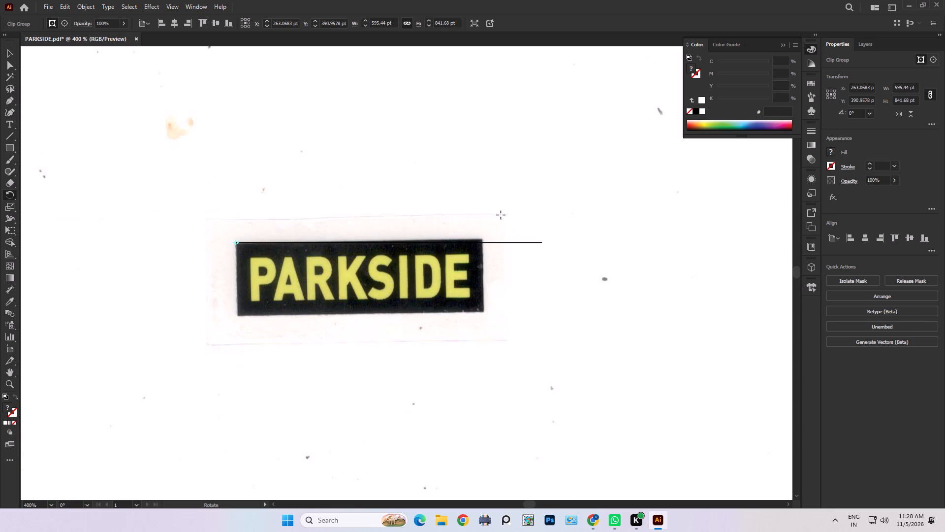
{"action": "key", "text": "r"}
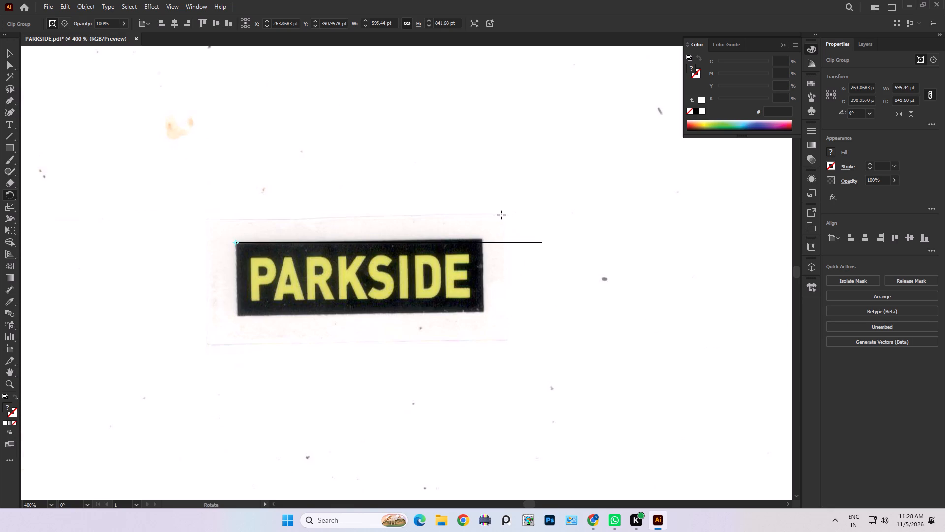
{"action": "left_click", "coordinate": [501, 215]}
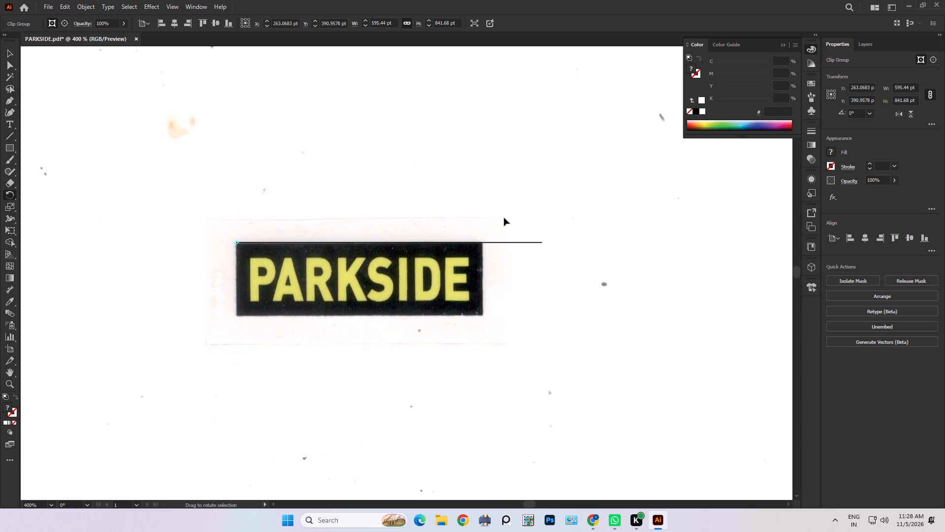
{"action": "scroll", "coordinate": [465, 271], "scroll_direction": "up", "scroll_amount": 4, "text": "alt"}
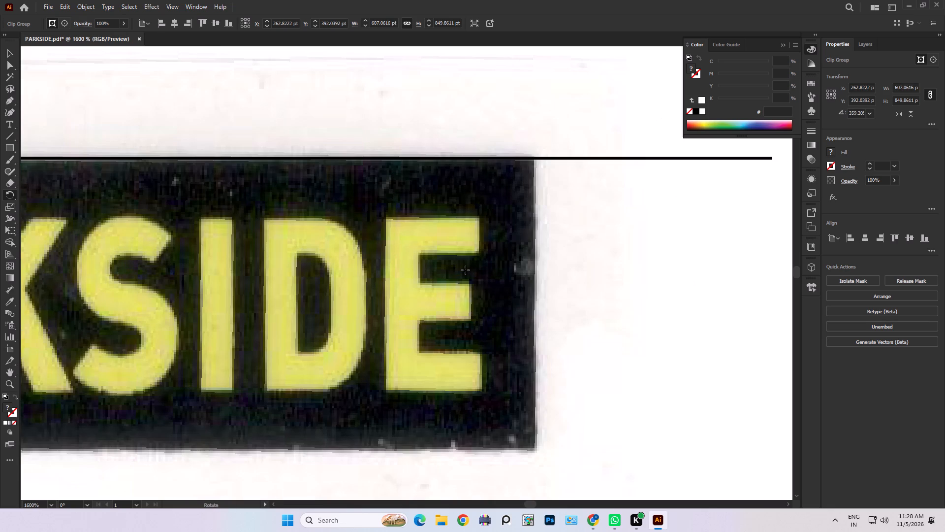
{"action": "scroll", "coordinate": [465, 272], "scroll_direction": "down", "scroll_amount": 1, "text": "alt"}
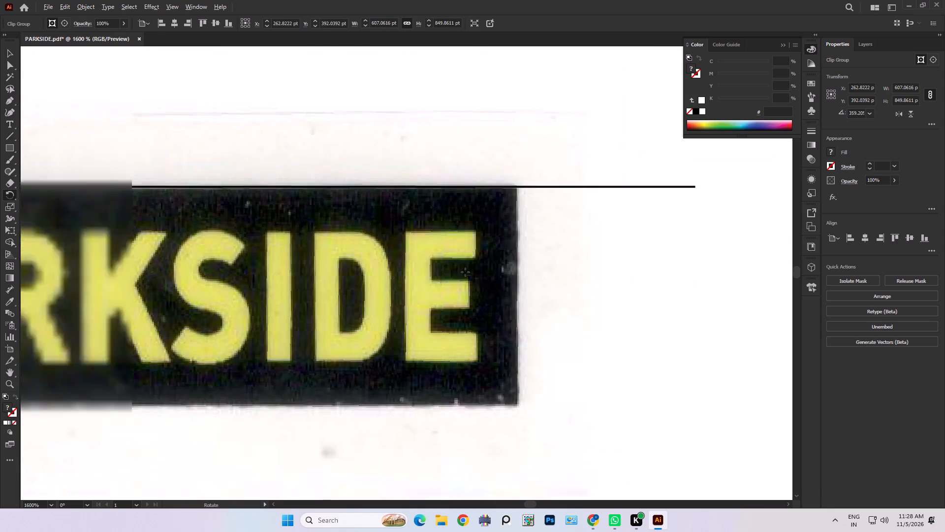
{"action": "scroll", "coordinate": [465, 272], "scroll_direction": "down", "scroll_amount": 2, "text": "alt"}
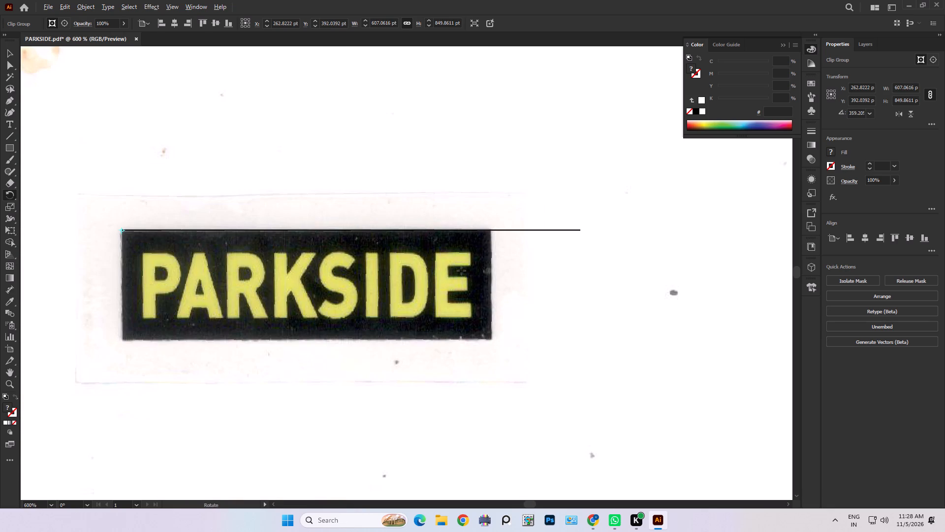
{"action": "scroll", "coordinate": [461, 270], "scroll_direction": "up", "scroll_amount": 1, "text": "alt"}
{"action": "scroll", "coordinate": [461, 270], "scroll_direction": "down", "scroll_amount": 1, "text": "alt"}
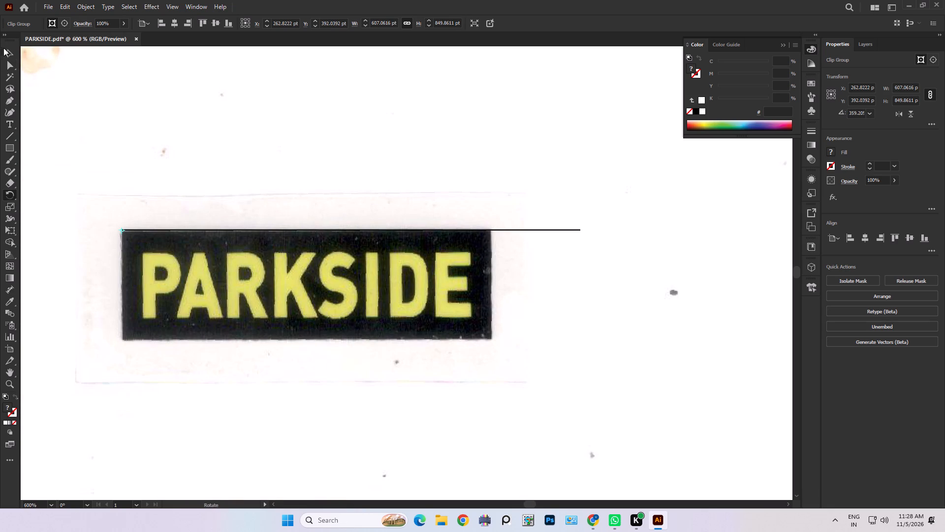
Delete the reference line above the label.
{"action": "left_click", "coordinate": [8, 51]}
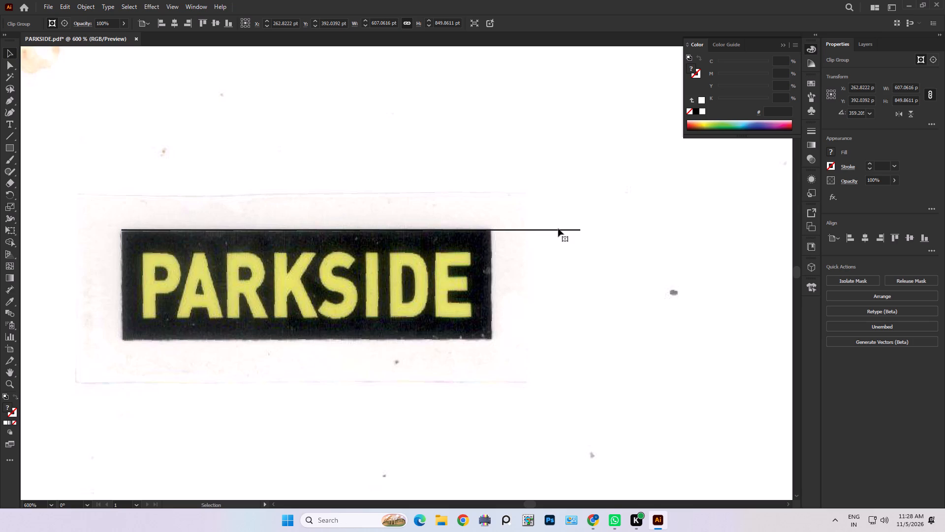
{"action": "left_click", "coordinate": [560, 230]}
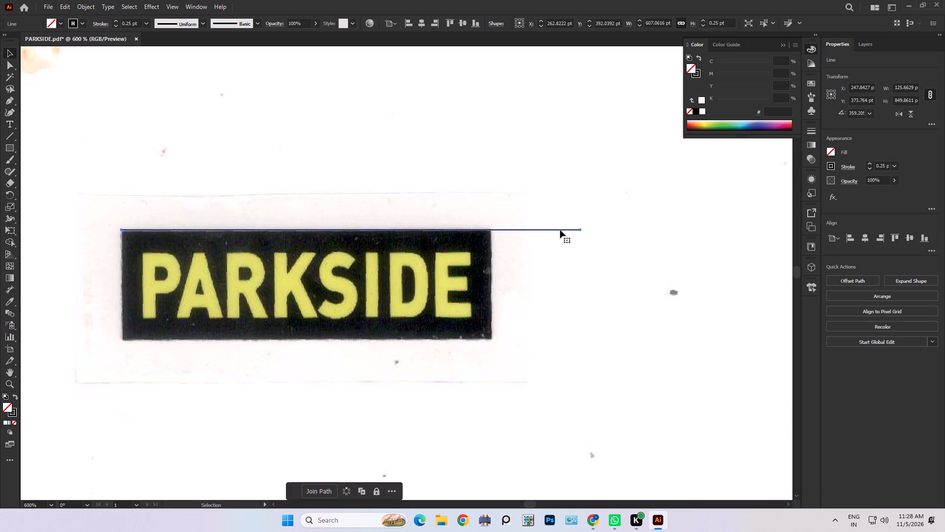
{"action": "key", "text": "Delete"}
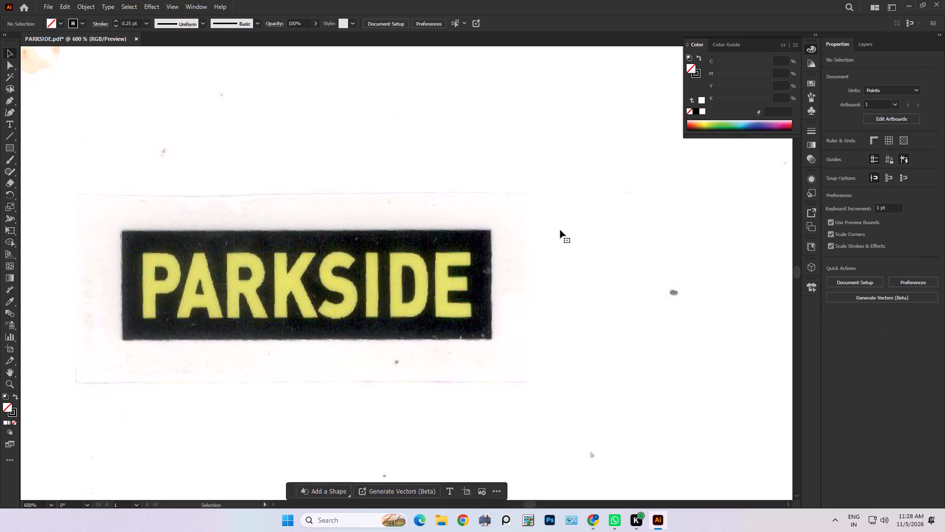
Draw an unfilled rectangle about 101 by 30 pt with a 0.25 pt stroke over the black label's outline.
{"action": "left_click", "coordinate": [10, 149]}
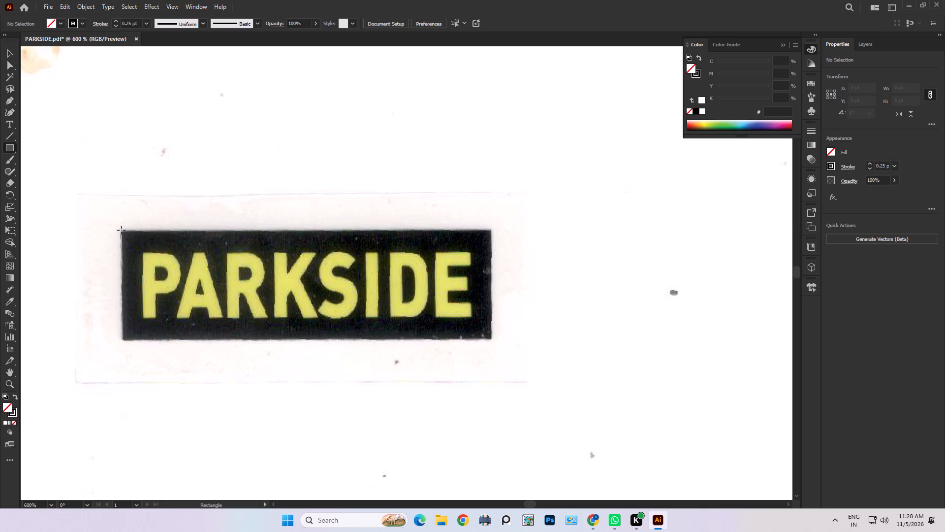
{"action": "left_click_drag", "start_coordinate": [121, 230], "coordinate": [489, 327]}
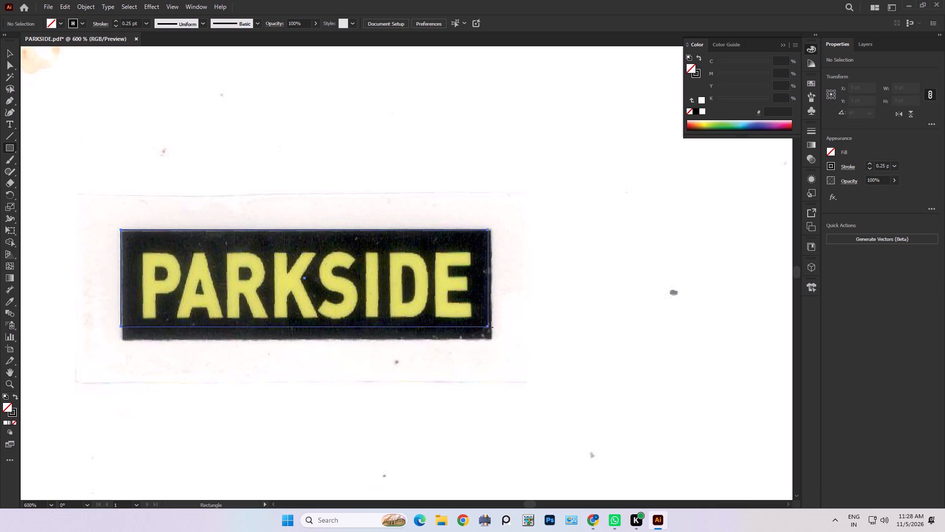
{"action": "left_click_drag", "start_coordinate": [489, 327], "coordinate": [491, 339]}
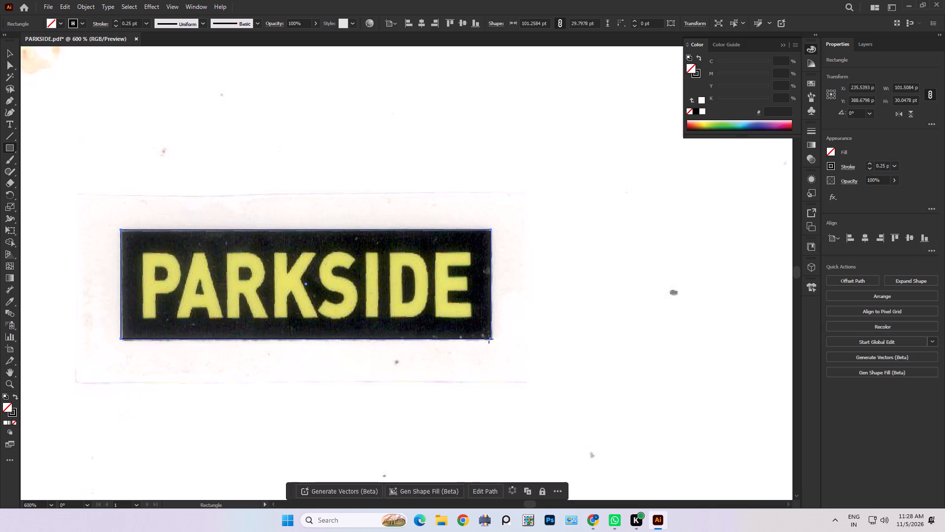
{"action": "left_click", "coordinate": [10, 51]}
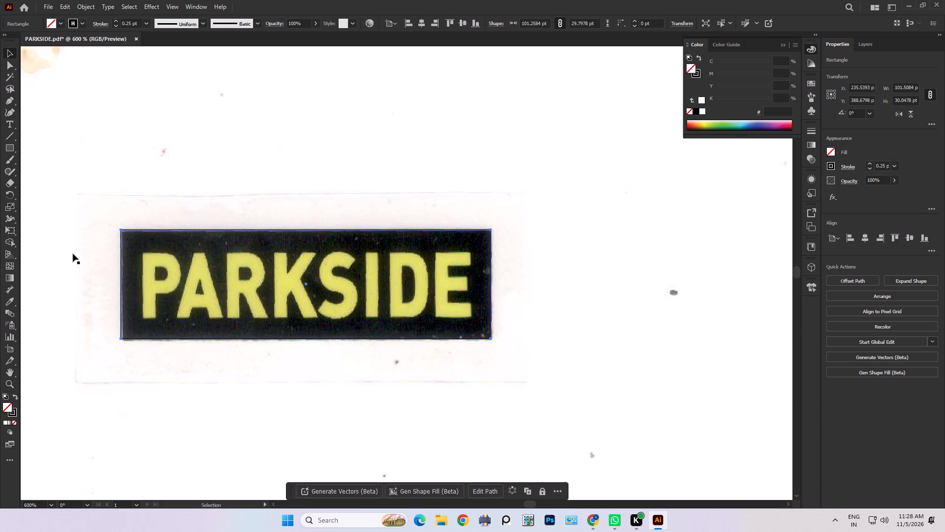
Trace the outer shape of the letter P with the Pen tool as a closed path of six straight-sided corner points.
{"action": "scroll", "coordinate": [118, 274], "scroll_direction": "up", "scroll_amount": 3, "text": "alt"}
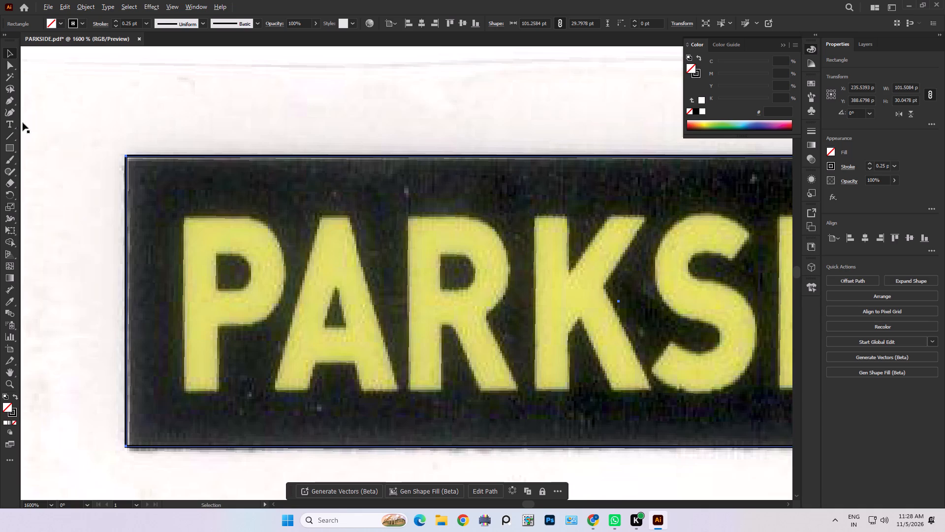
{"action": "scroll", "coordinate": [293, 131], "scroll_direction": "down", "scroll_amount": 1, "text": "alt"}
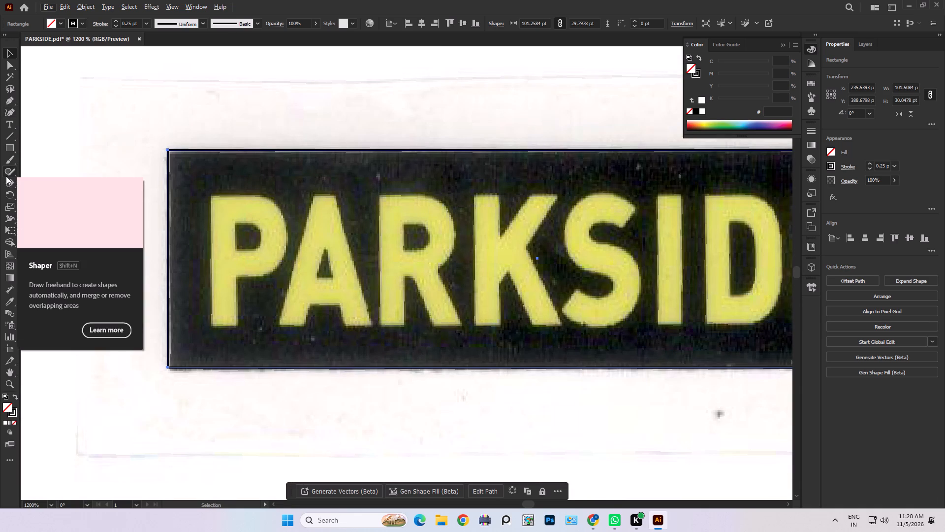
{"action": "key", "text": "p"}
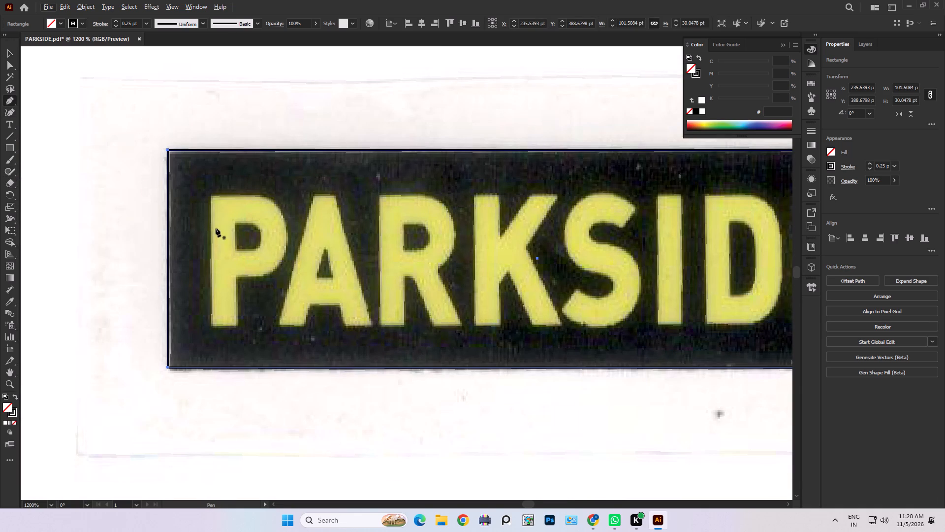
{"action": "left_click", "coordinate": [211, 327]}
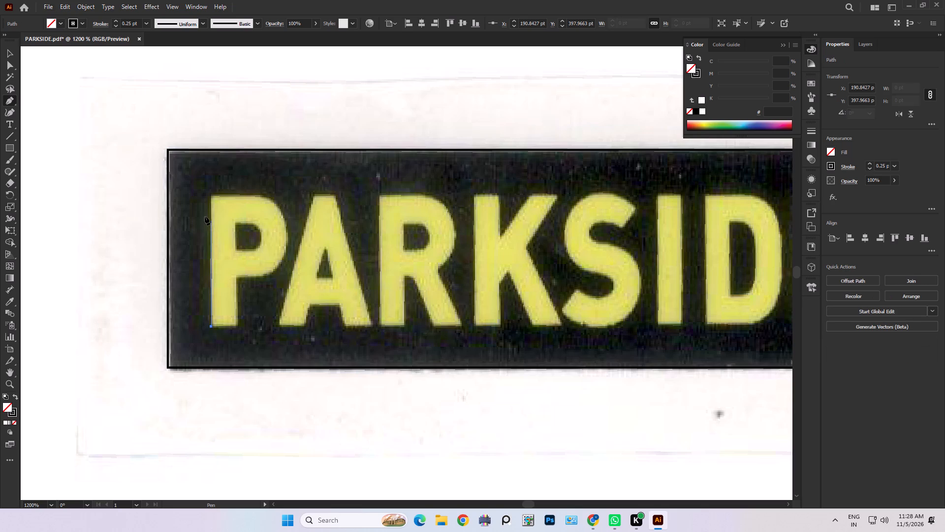
{"action": "left_click", "coordinate": [211, 195], "text": "shift"}
{"action": "left_click", "coordinate": [261, 198], "text": "shift"}
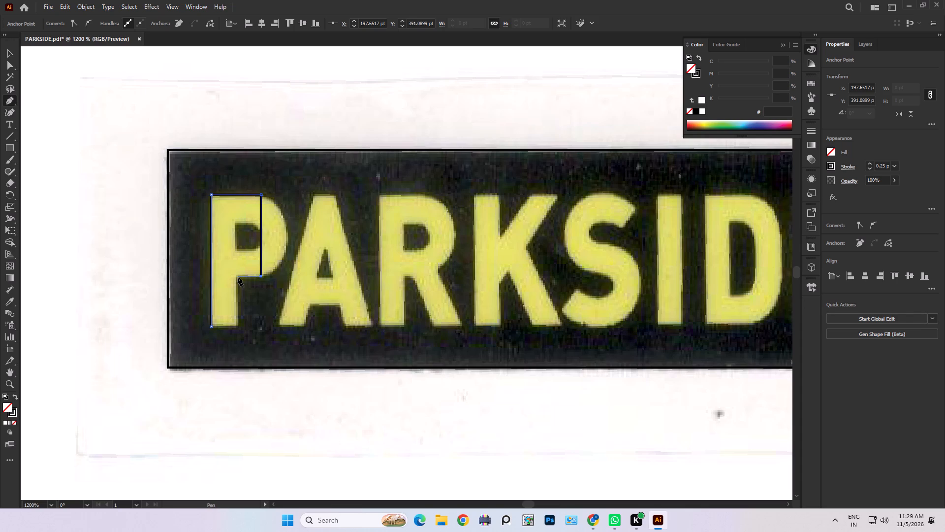
{"action": "left_click", "coordinate": [238, 277], "text": "shift"}
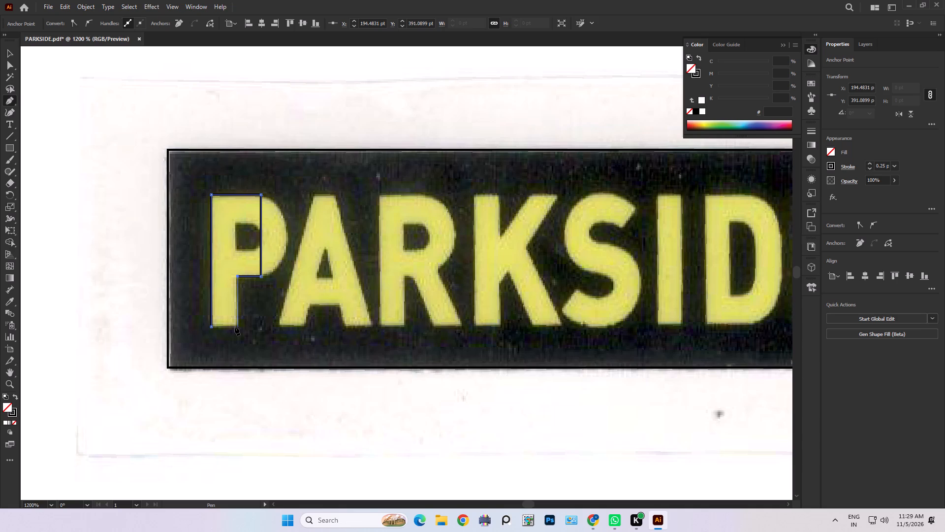
{"action": "left_click", "coordinate": [235, 327], "text": "shift"}
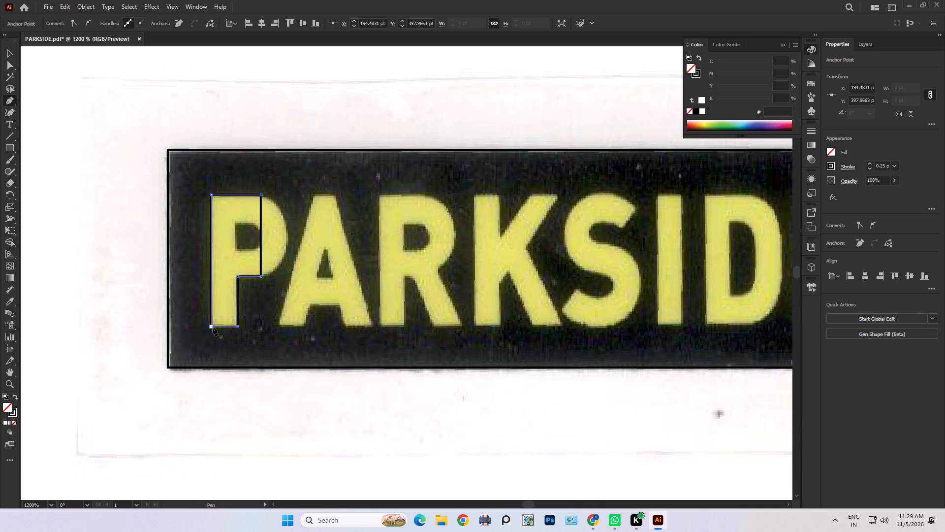
{"action": "left_click", "coordinate": [213, 327], "text": "shift"}
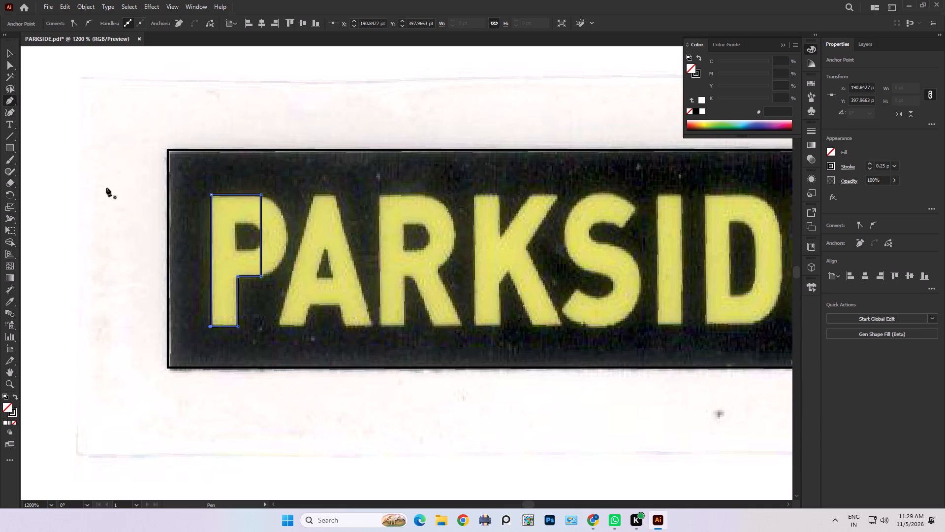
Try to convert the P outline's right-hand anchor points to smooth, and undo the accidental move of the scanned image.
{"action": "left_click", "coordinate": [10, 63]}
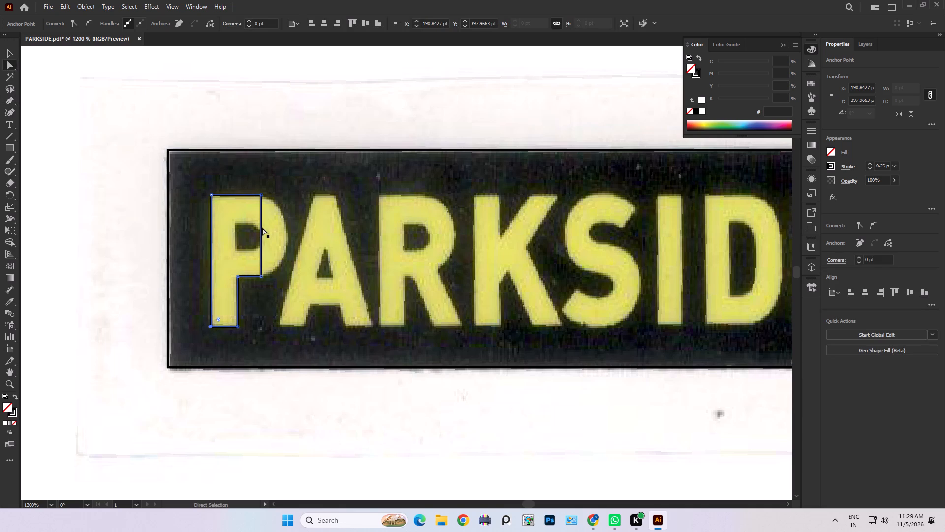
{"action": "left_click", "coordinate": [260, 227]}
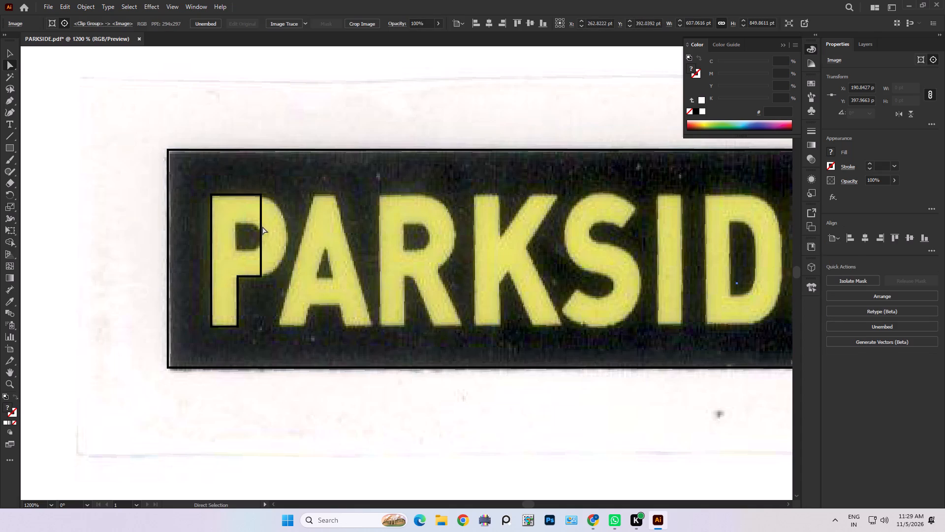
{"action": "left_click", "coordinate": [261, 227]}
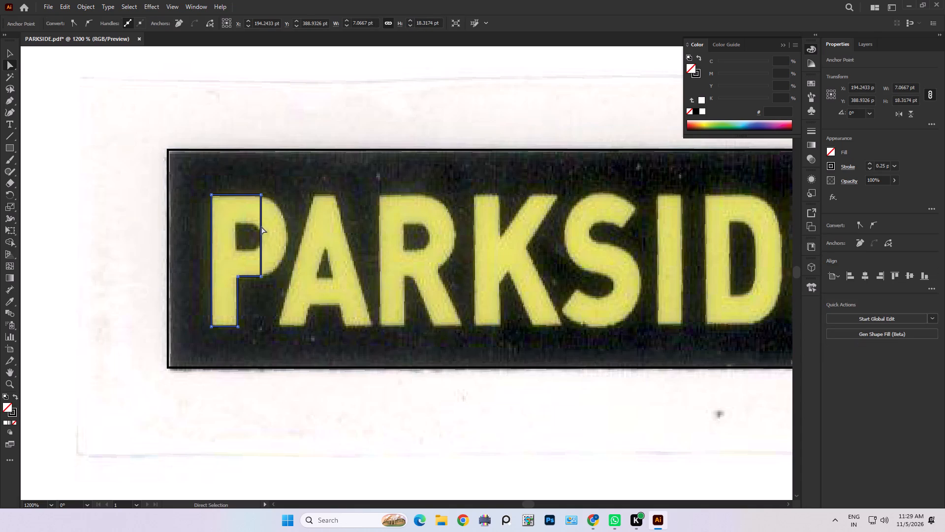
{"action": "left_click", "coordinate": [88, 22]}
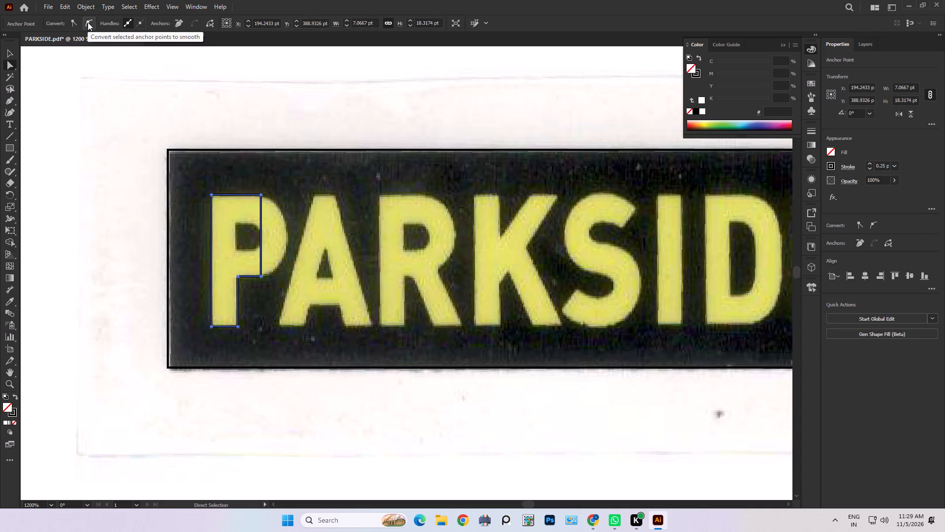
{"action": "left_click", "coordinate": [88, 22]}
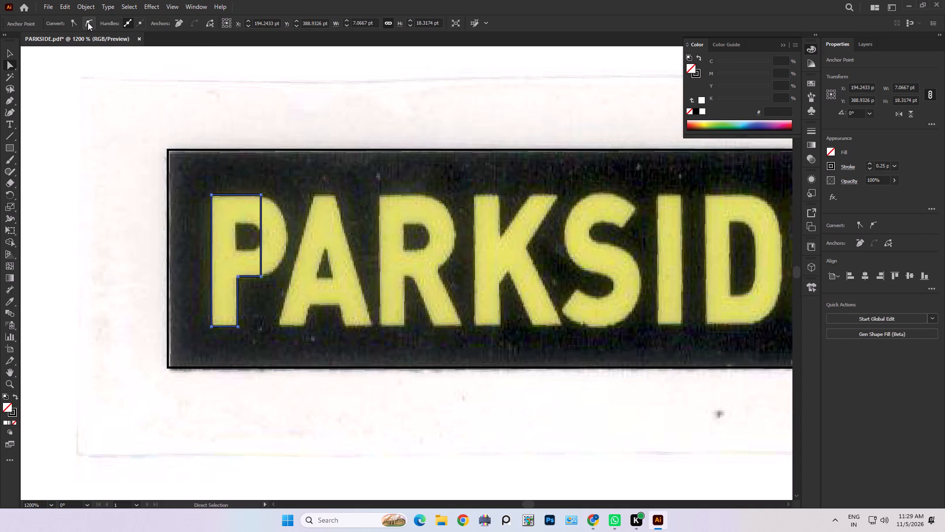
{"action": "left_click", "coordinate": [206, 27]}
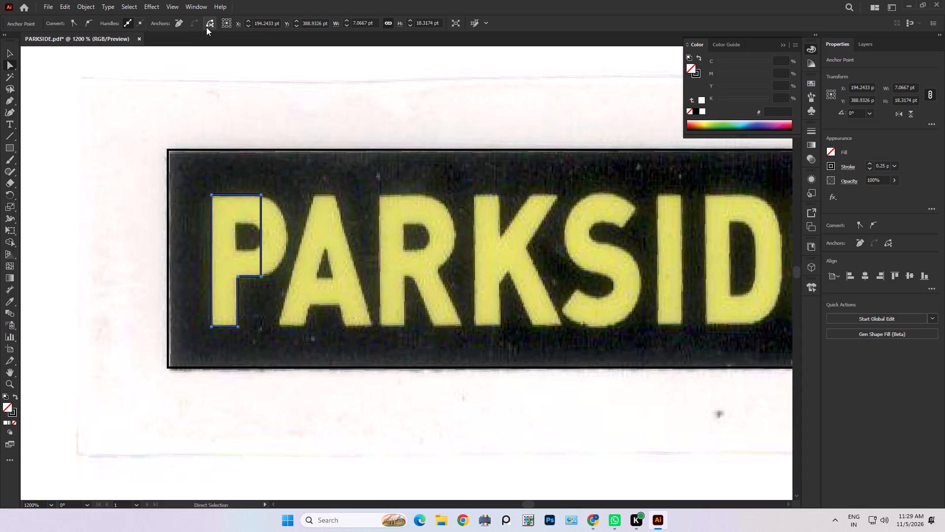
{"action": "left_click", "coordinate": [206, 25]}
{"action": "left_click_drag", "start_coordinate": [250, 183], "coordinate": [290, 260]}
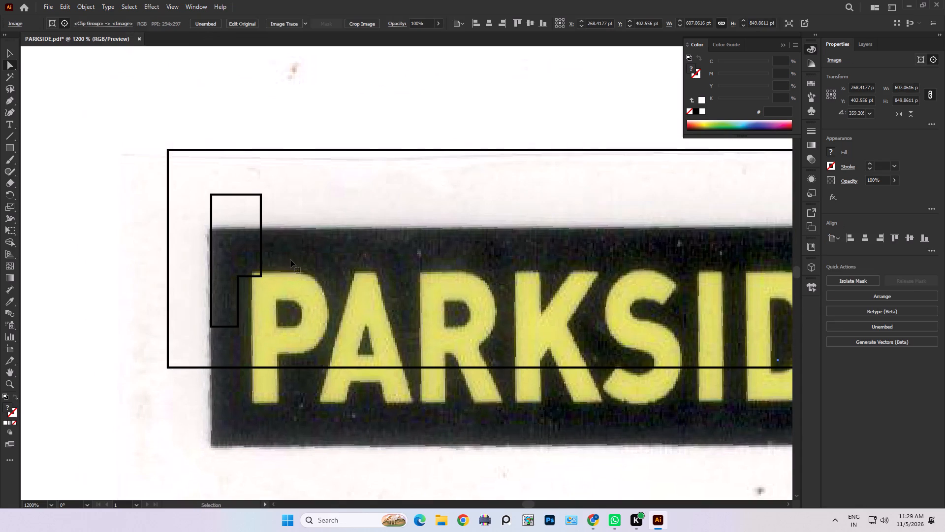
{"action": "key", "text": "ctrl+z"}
Lock the clip group holding the scanned image within Layer 1.
{"action": "right_click", "coordinate": [396, 225]}
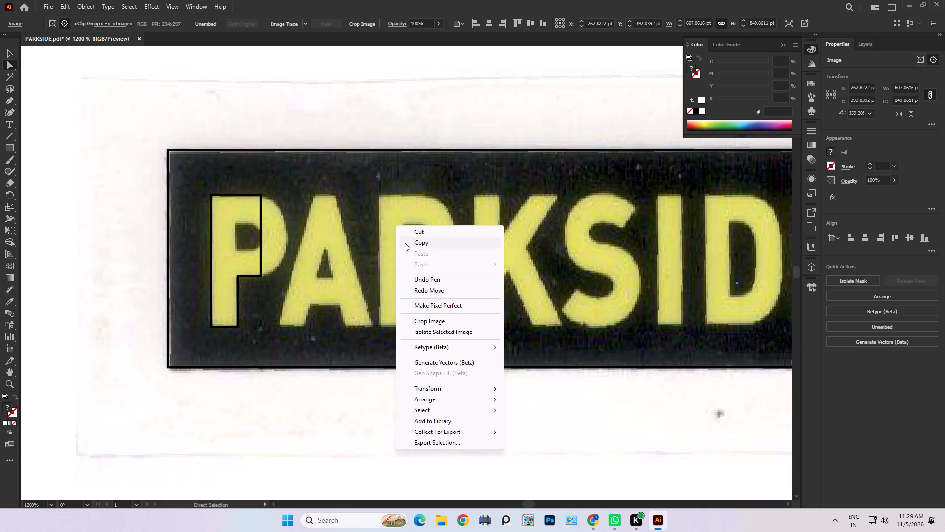
{"action": "left_click", "coordinate": [605, 196]}
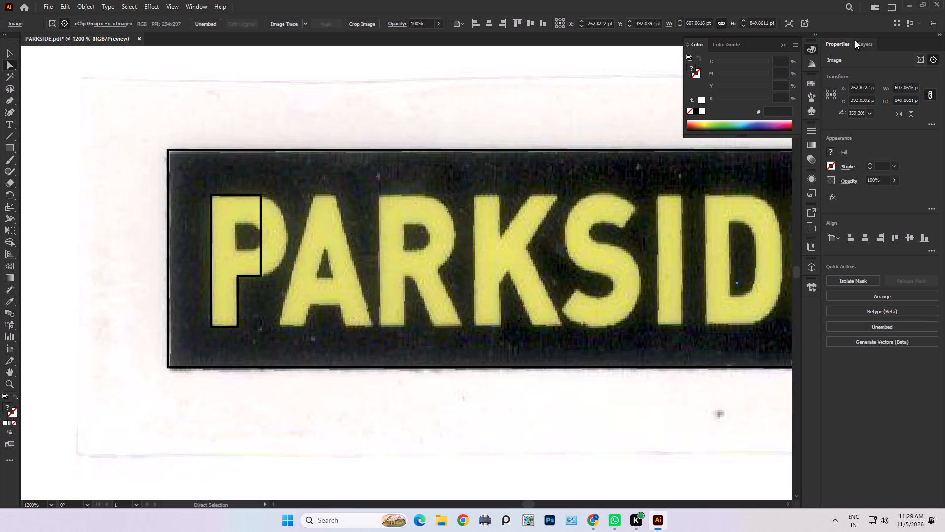
{"action": "left_click", "coordinate": [855, 40]}
{"action": "left_click", "coordinate": [852, 75]}
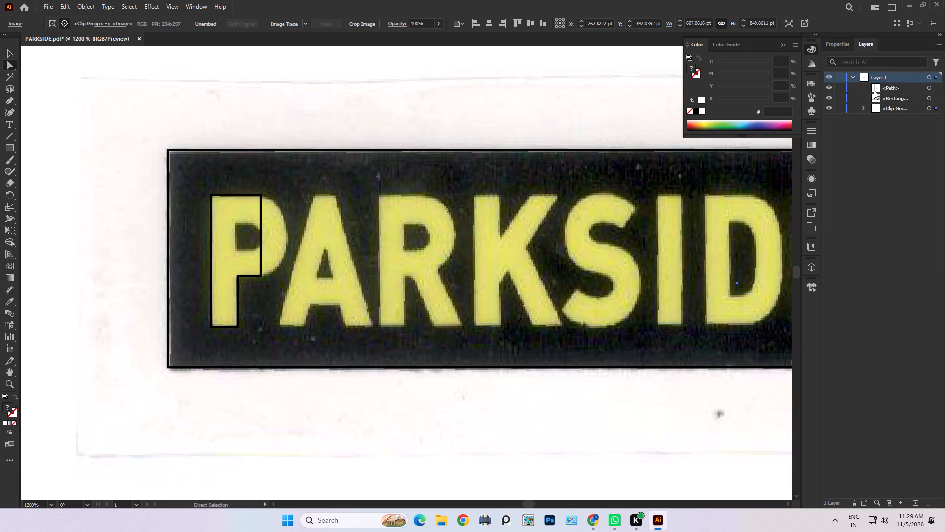
{"action": "left_click", "coordinate": [839, 107]}
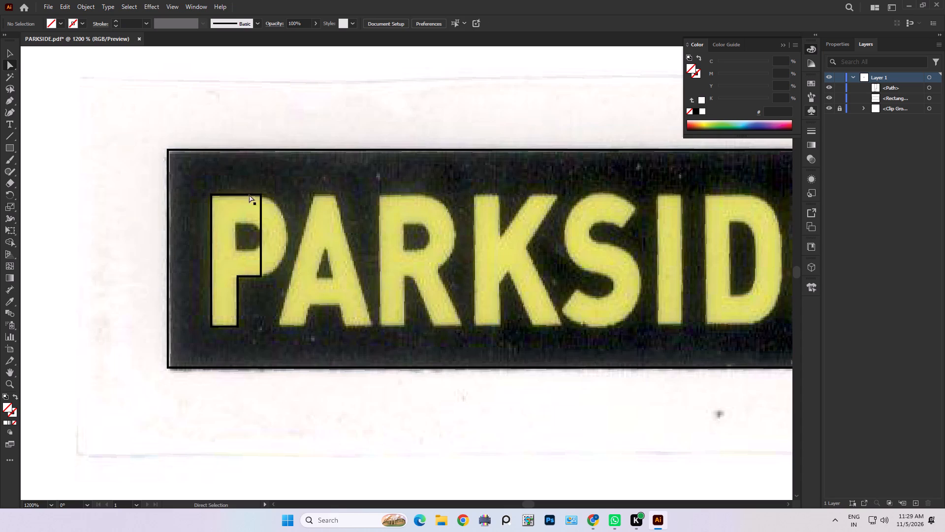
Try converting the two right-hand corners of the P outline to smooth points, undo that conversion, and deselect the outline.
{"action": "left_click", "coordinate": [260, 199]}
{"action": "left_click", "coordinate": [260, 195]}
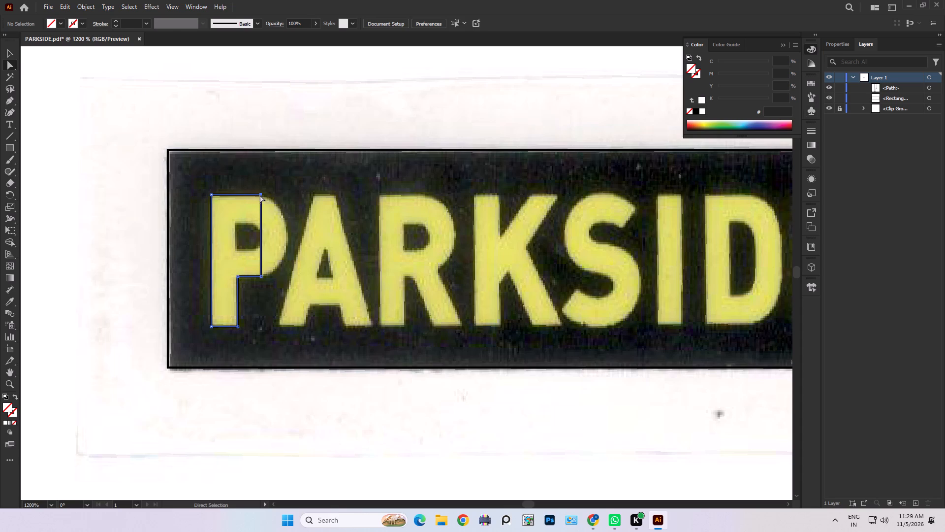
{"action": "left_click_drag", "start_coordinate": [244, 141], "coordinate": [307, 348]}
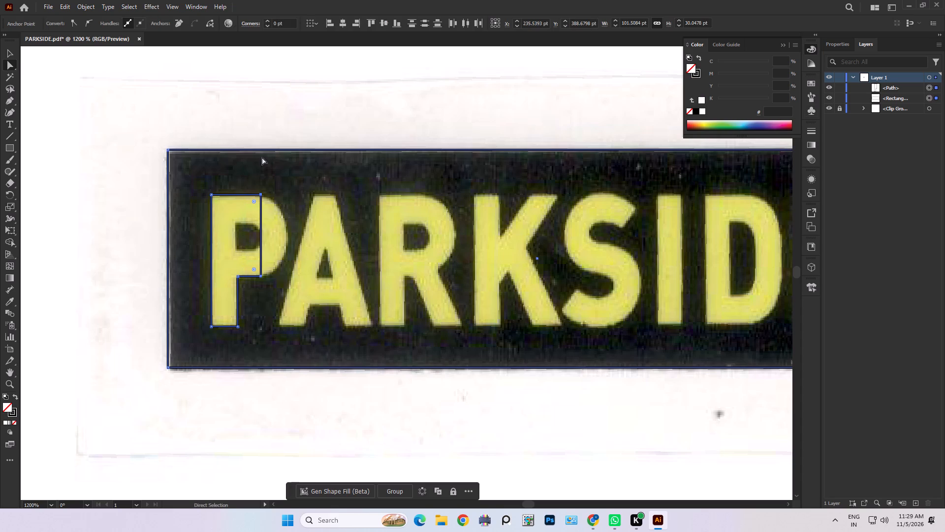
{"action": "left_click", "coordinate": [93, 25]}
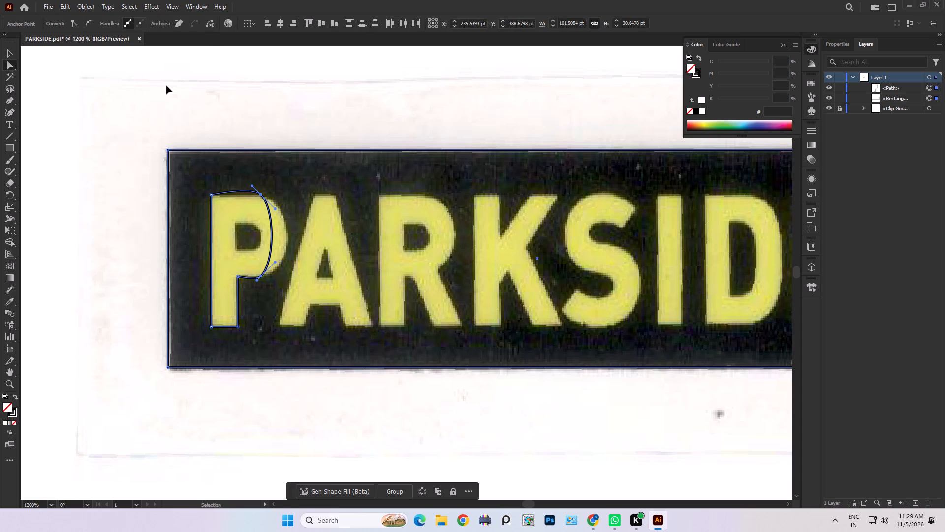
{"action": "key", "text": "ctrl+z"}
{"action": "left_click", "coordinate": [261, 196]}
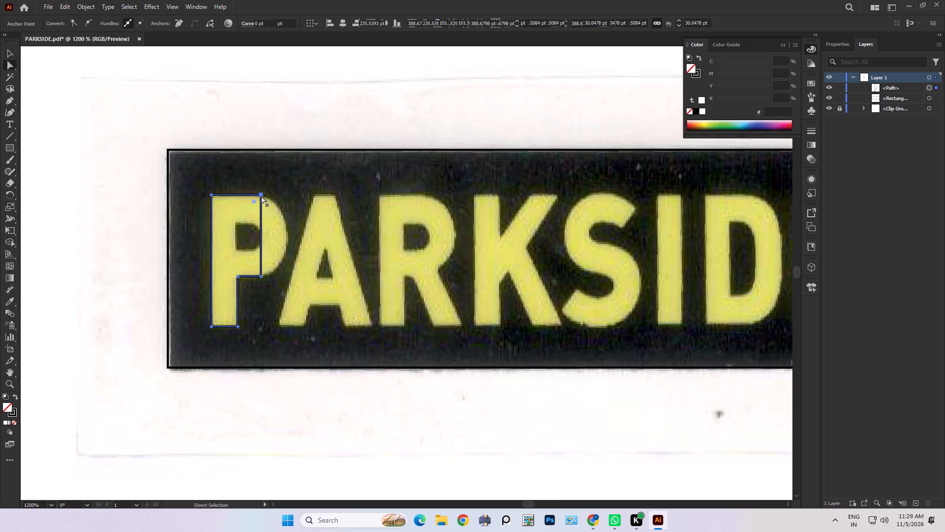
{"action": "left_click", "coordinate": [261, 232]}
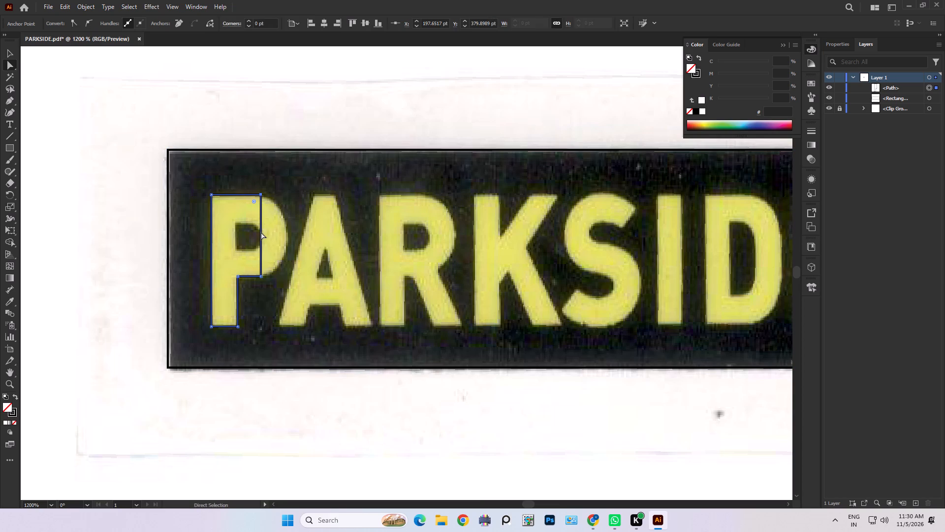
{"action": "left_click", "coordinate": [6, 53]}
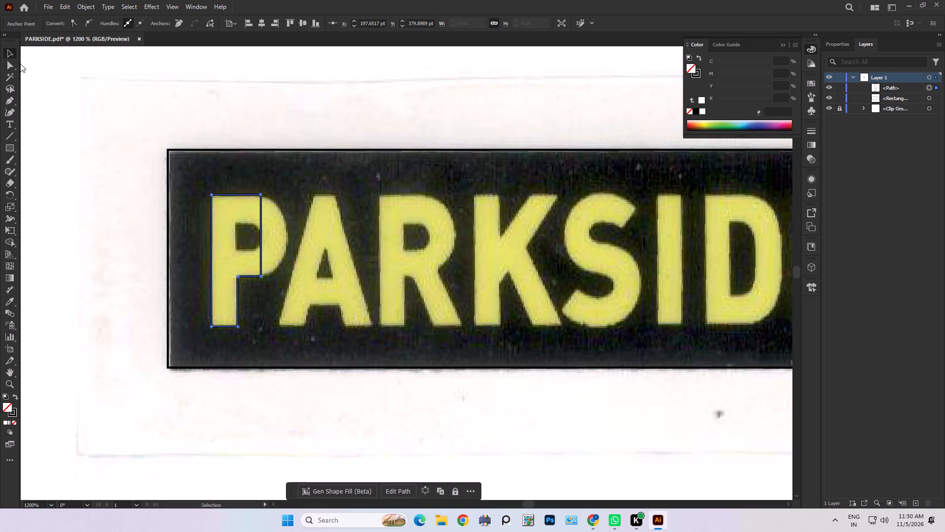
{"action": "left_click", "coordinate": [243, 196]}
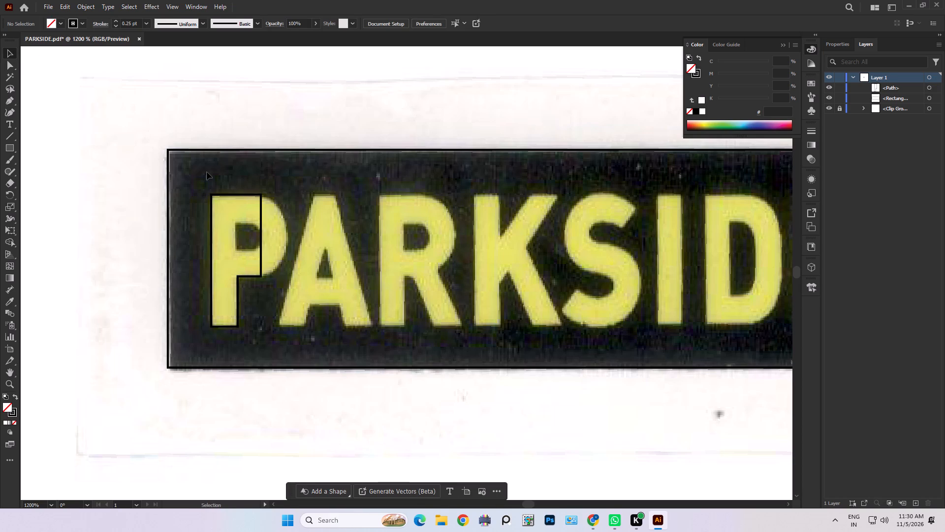
Add a point-type text object reading PARKSIDE in the blank area above the scanned label.
{"action": "key", "text": "t"}
{"action": "middle_click_drag", "start_coordinate": [326, 104], "coordinate": [326, 105]}
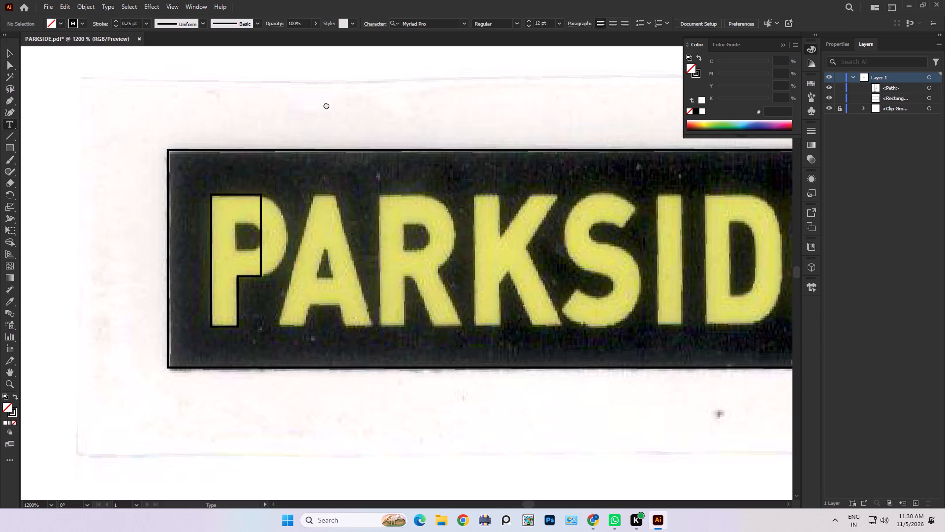
{"action": "middle_click_drag", "start_coordinate": [326, 105], "coordinate": [327, 198]}
{"action": "left_click", "coordinate": [309, 155]}
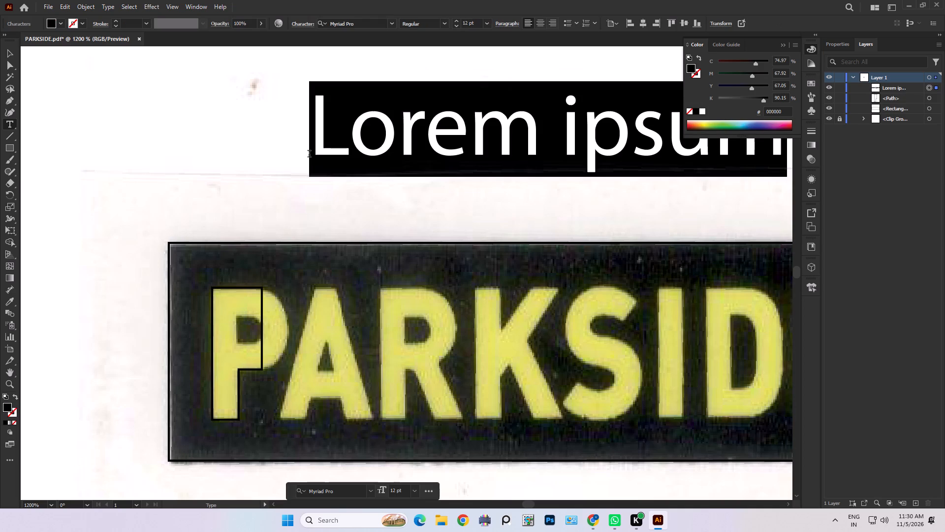
{"action": "type", "text": "PA"}
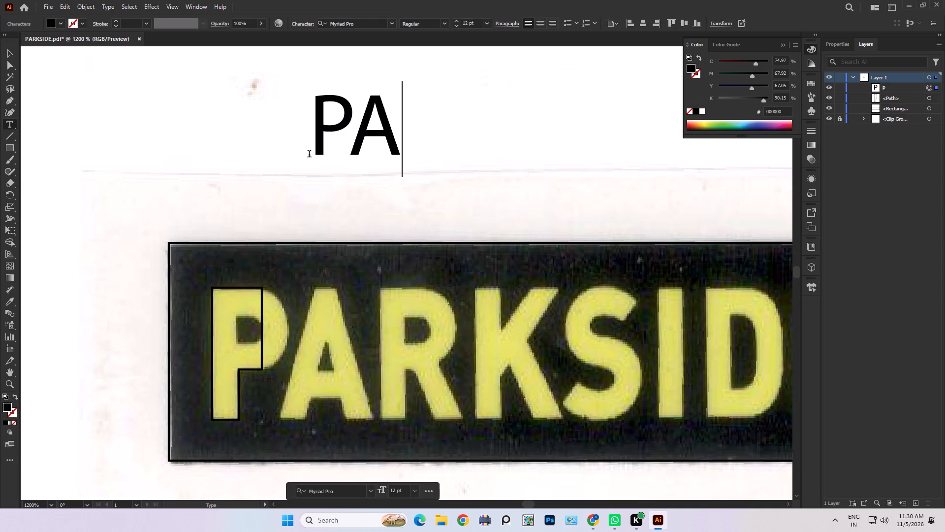
{"action": "type", "text": "RK"}
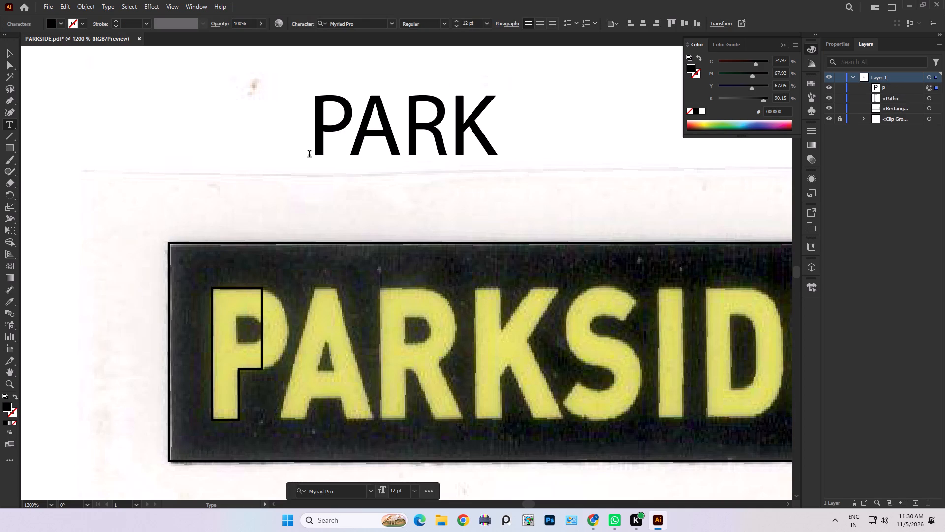
{"action": "key", "text": "shift+s"}
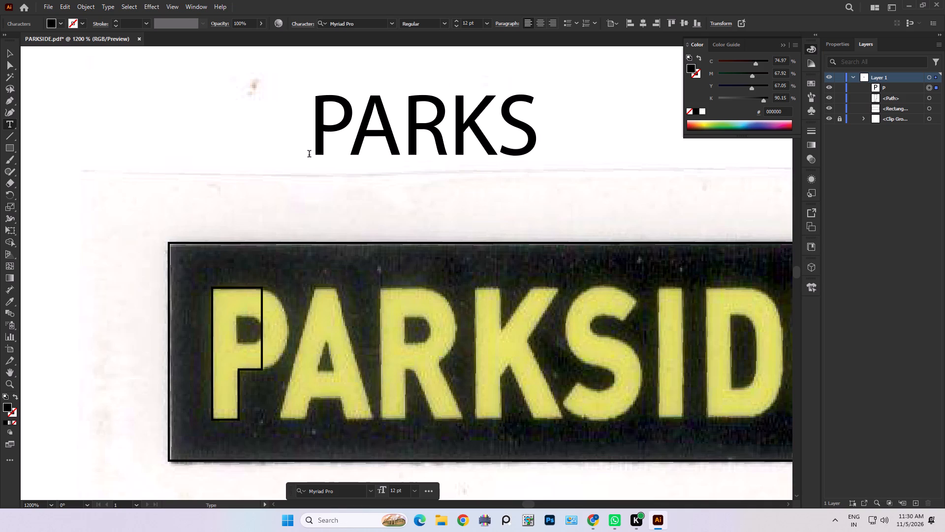
{"action": "key", "text": "shift+i"}
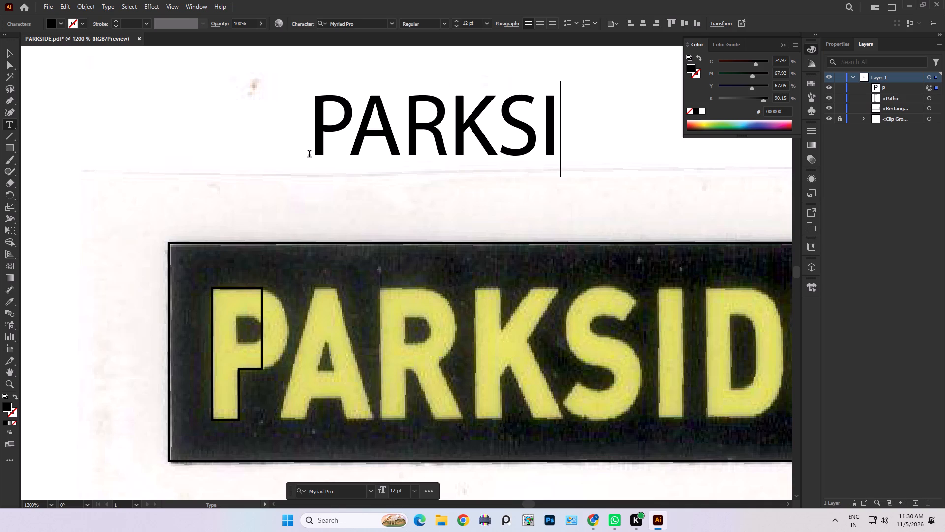
{"action": "key", "text": "shift+d"}
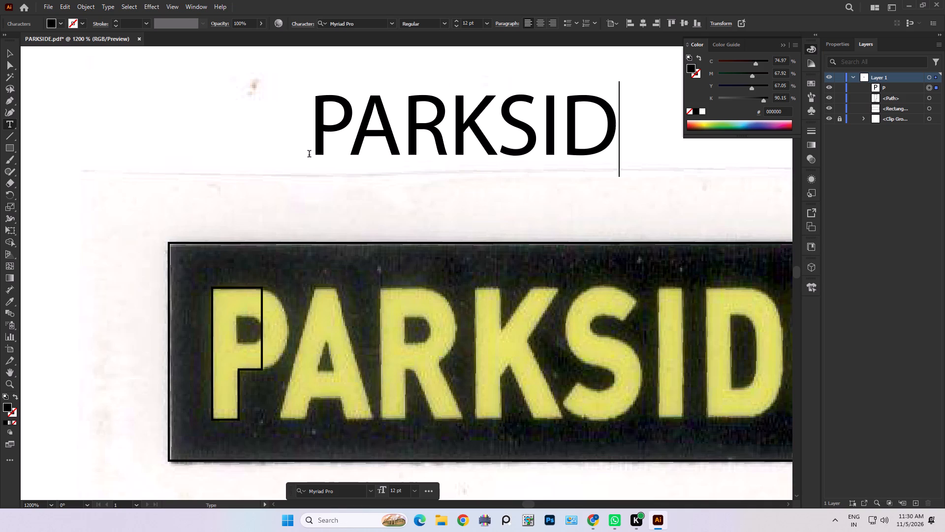
{"action": "key", "text": "shift+e"}
Move the PARKSIDE text so it sits directly above the top edge of the black label rectangle, near its left end.
{"action": "scroll", "coordinate": [335, 182], "scroll_direction": "down", "scroll_amount": 1}
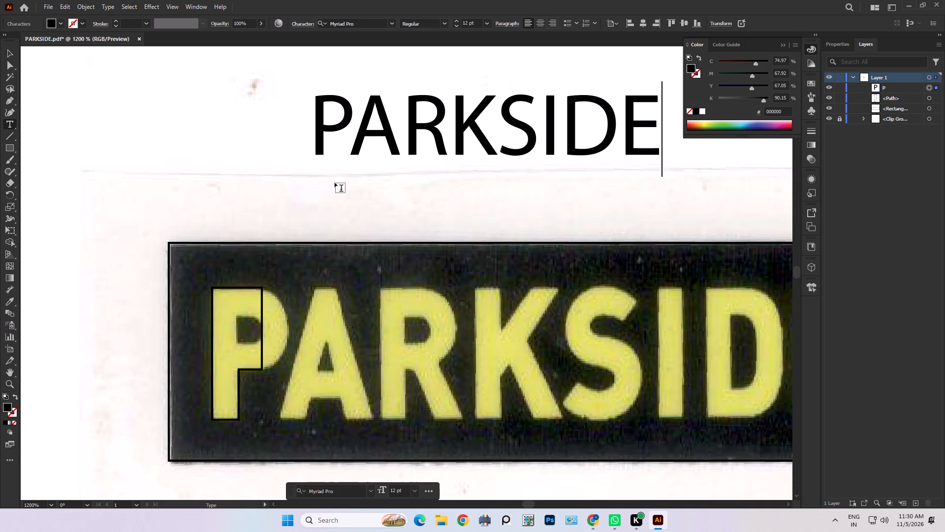
{"action": "scroll", "coordinate": [335, 183], "scroll_direction": "down", "scroll_amount": 2}
{"action": "scroll", "coordinate": [335, 184], "scroll_direction": "down", "scroll_amount": 1, "text": "alt"}
{"action": "middle_click_drag", "start_coordinate": [333, 184], "coordinate": [268, 217]}
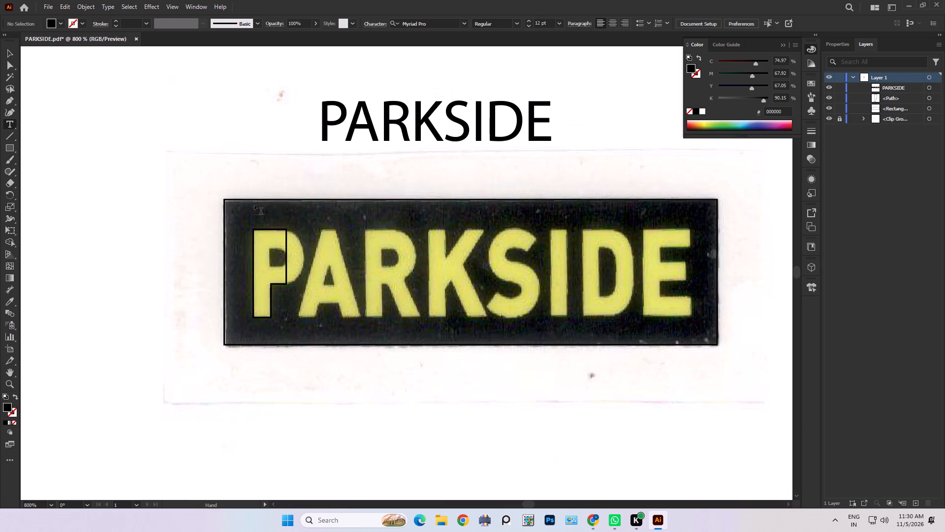
{"action": "left_click", "coordinate": [5, 55]}
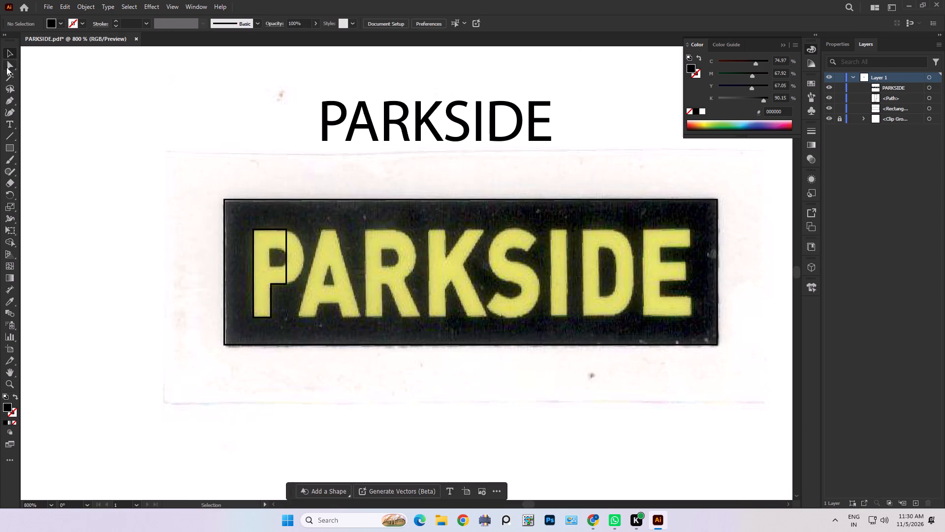
{"action": "left_click", "coordinate": [335, 102]}
{"action": "scroll", "coordinate": [335, 102], "scroll_direction": "up", "scroll_amount": 2, "text": "alt"}
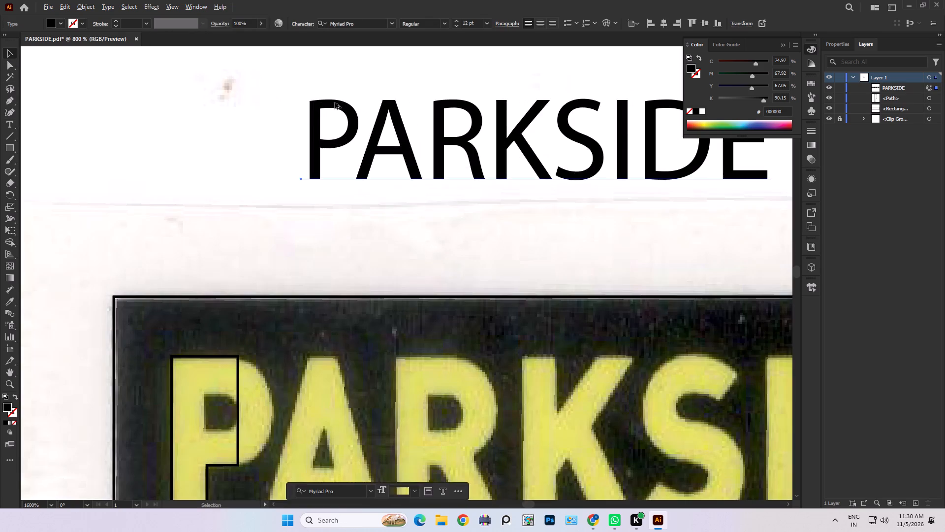
{"action": "scroll", "coordinate": [335, 102], "scroll_direction": "down", "scroll_amount": 2, "text": "alt"}
{"action": "middle_click_drag", "start_coordinate": [432, 145], "coordinate": [339, 184]}
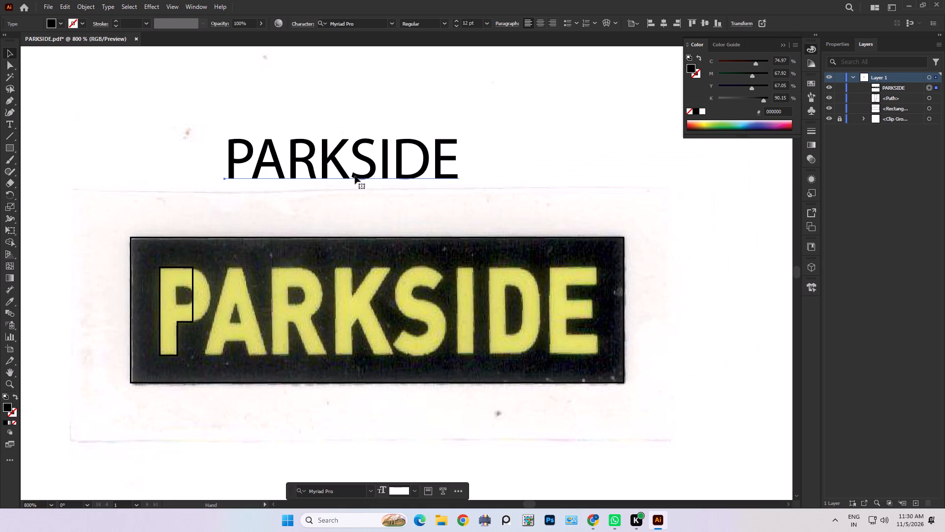
{"action": "left_click_drag", "start_coordinate": [355, 176], "coordinate": [276, 232]}
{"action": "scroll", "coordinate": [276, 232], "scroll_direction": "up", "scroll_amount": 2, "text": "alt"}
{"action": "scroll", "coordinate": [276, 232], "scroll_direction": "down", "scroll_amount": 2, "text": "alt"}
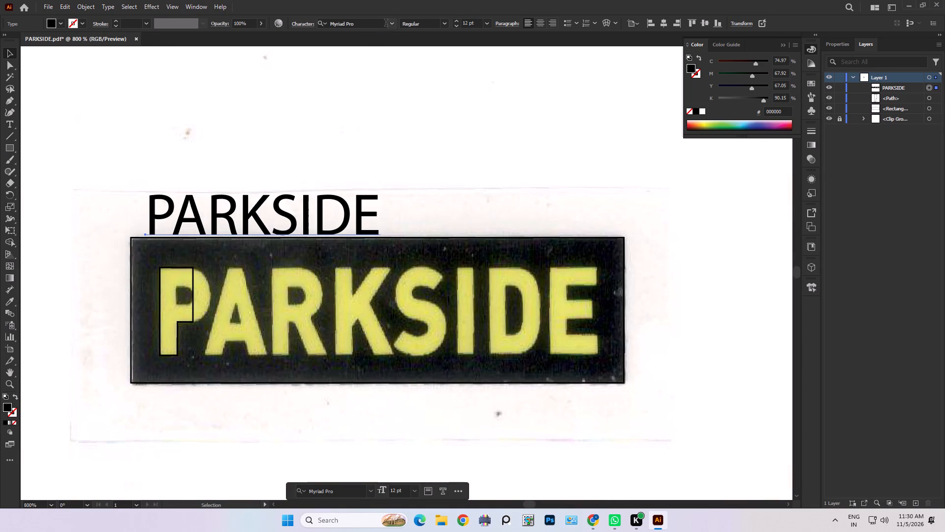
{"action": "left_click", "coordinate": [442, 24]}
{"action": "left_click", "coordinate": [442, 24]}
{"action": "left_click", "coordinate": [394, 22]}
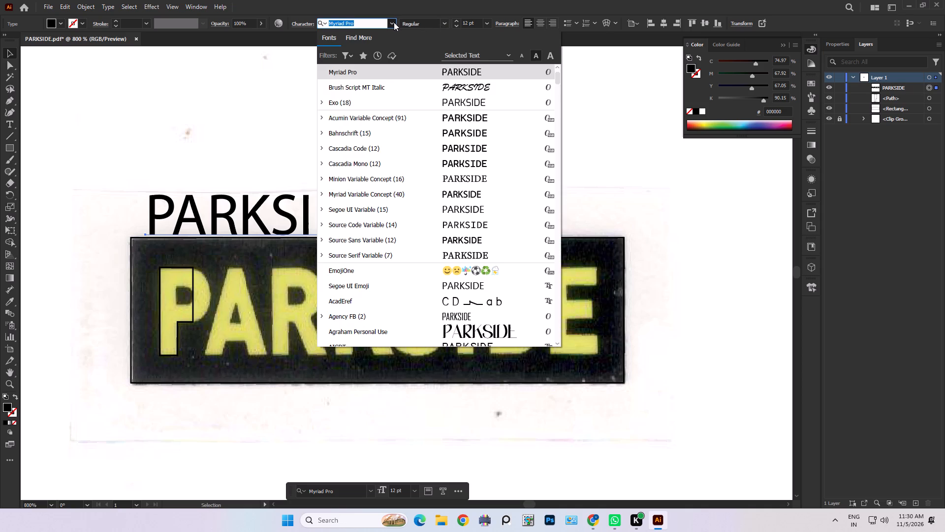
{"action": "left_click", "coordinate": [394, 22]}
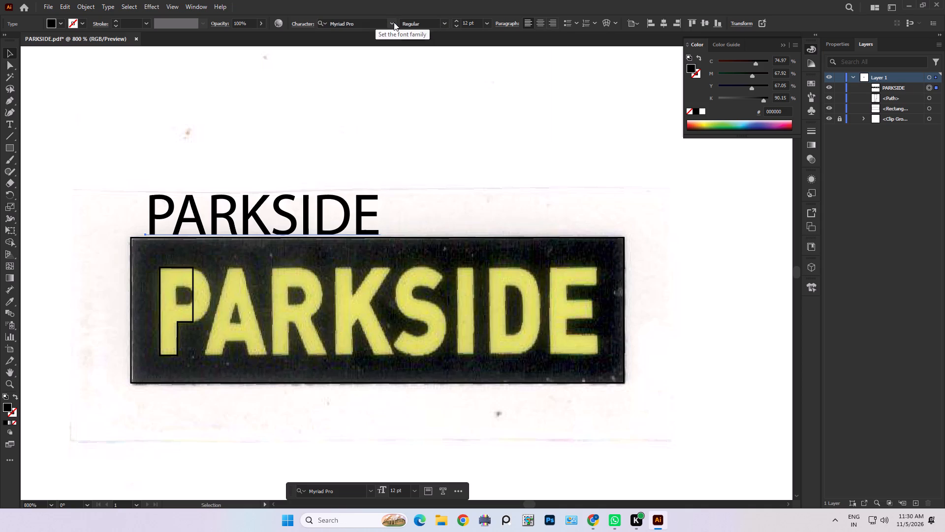
Preview the PARKSIDE text in the font families from Brush Script MT to Bahnschrift, comparing each with the scanned lettering.
{"action": "middle_click_drag", "start_coordinate": [434, 108], "coordinate": [293, 144]}
{"action": "scroll", "coordinate": [297, 140], "scroll_direction": "down", "scroll_amount": 2}
{"action": "scroll", "coordinate": [299, 140], "scroll_direction": "down", "scroll_amount": 2, "text": "alt"}
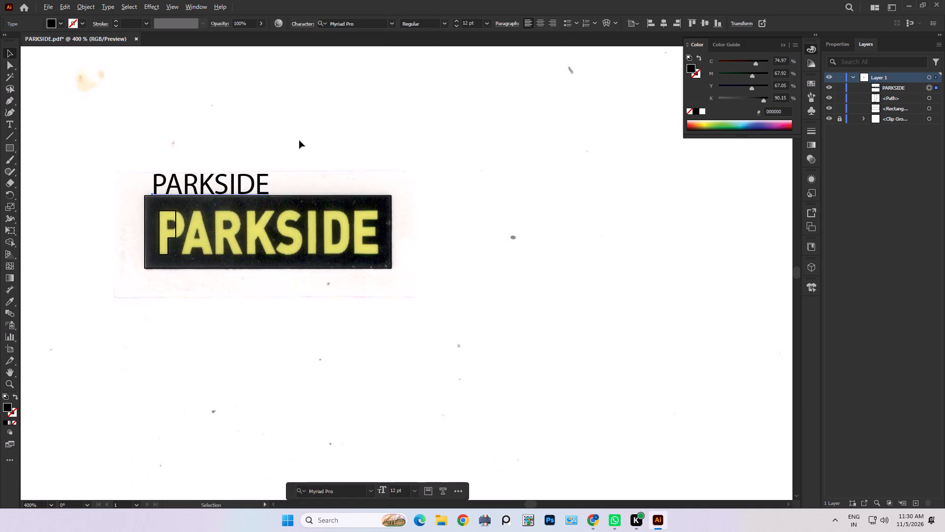
{"action": "middle_click_drag", "start_coordinate": [369, 133], "coordinate": [303, 130]}
{"action": "left_click", "coordinate": [392, 23]}
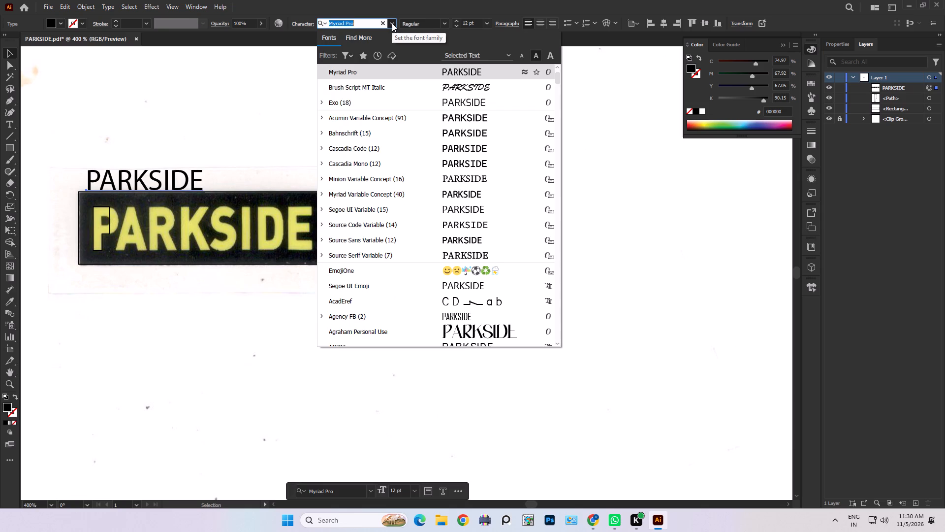
{"action": "key", "text": "Down"}
{"action": "key", "text": "Down"}
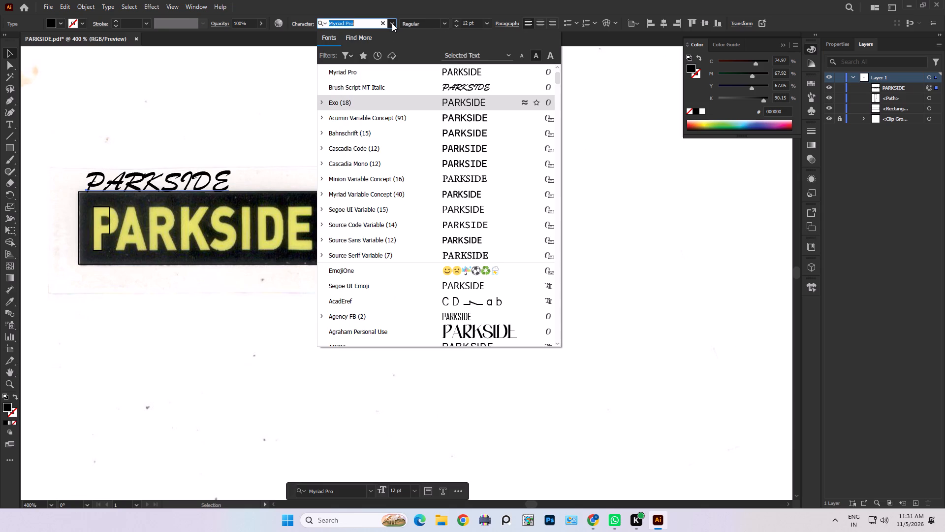
{"action": "key", "text": "Down"}
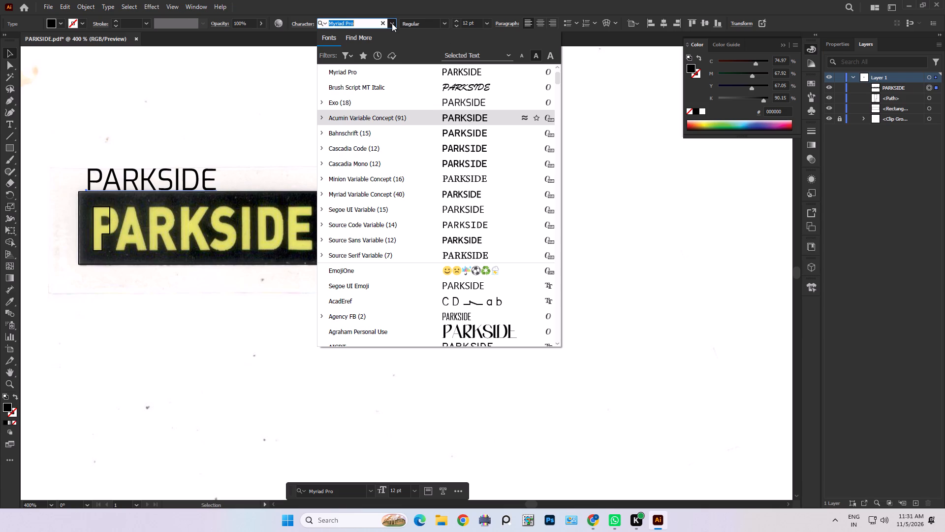
{"action": "key", "text": "Down"}
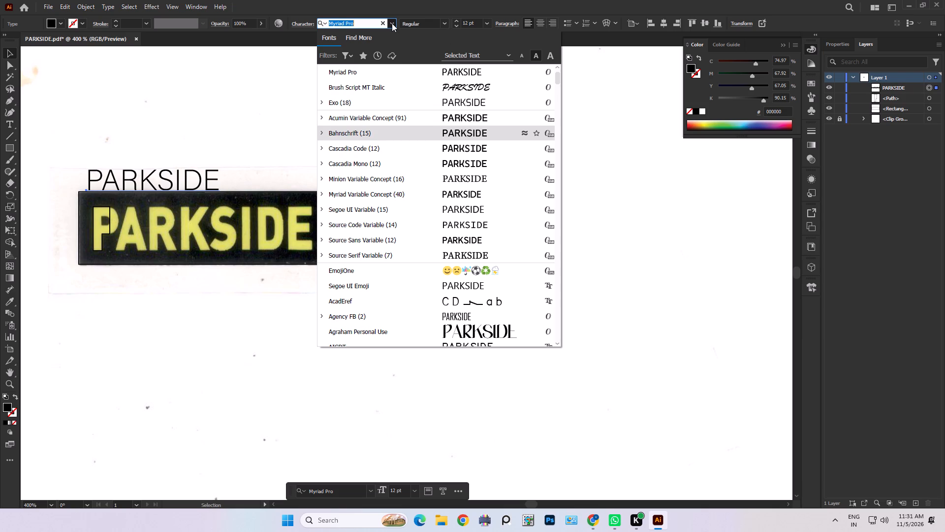
{"action": "key", "text": "Right"}
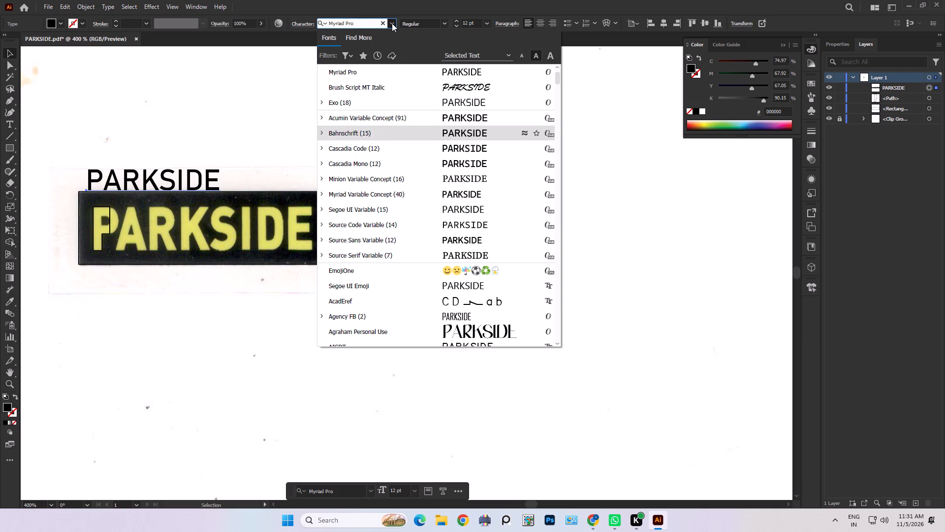
{"action": "key", "text": "Right"}
Preview the Bahnschrift styles from Regular to Bold on the PARKSIDE text, comparing their weight and width with the scanned lettering.
{"action": "left_click", "coordinate": [320, 131]}
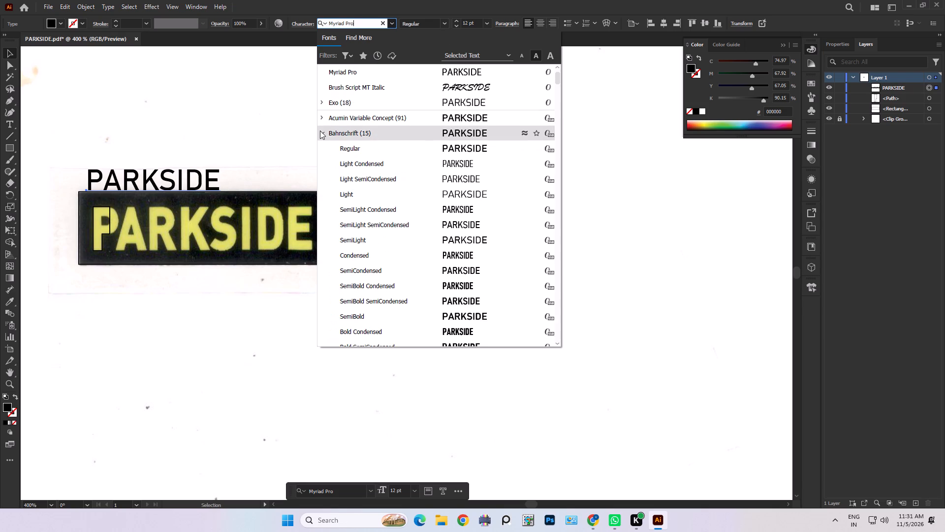
{"action": "key", "text": "Down"}
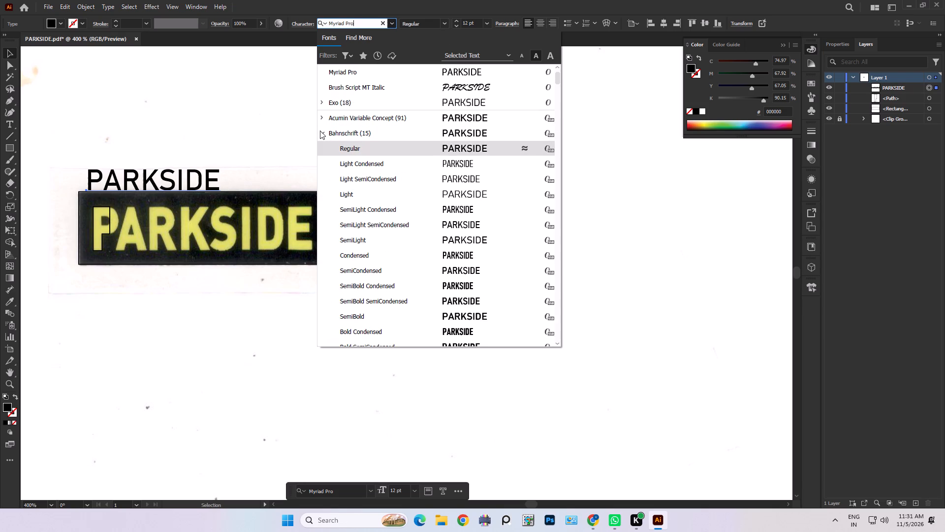
{"action": "key", "text": "Down"}
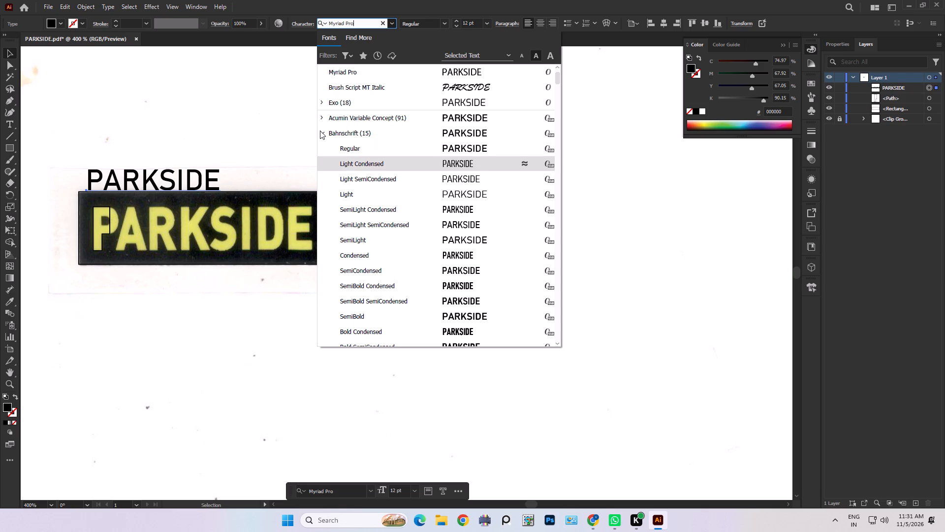
{"action": "key", "text": "Down"}
{"action": "key", "text": "Down"}
{"action": "key", "text": "Down"}
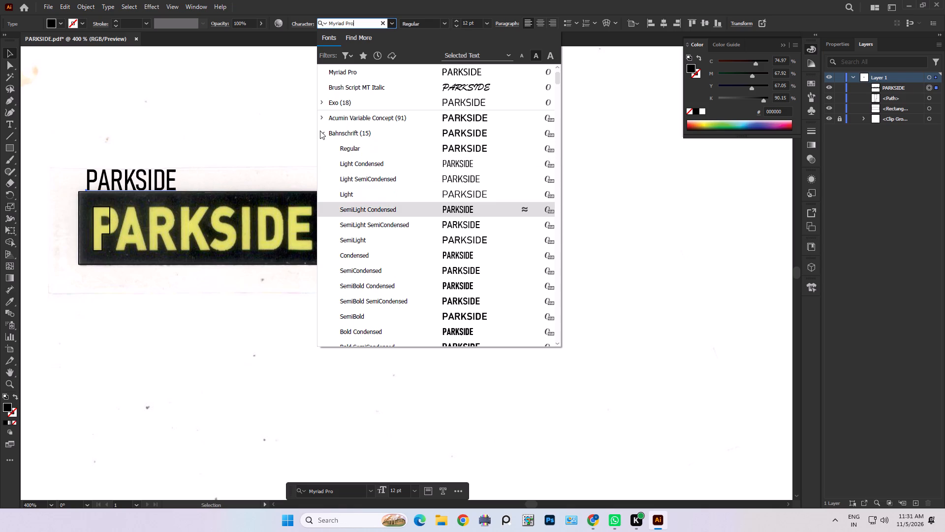
{"action": "key", "text": "Down"}
{"action": "key", "text": "Down"}
{"action": "key", "text": "Down"}
{"action": "key", "text": "Down"}
{"action": "key", "text": "Down"}
{"action": "key", "text": "Down"}
{"action": "key", "text": "Down"}
{"action": "key", "text": "Down"}
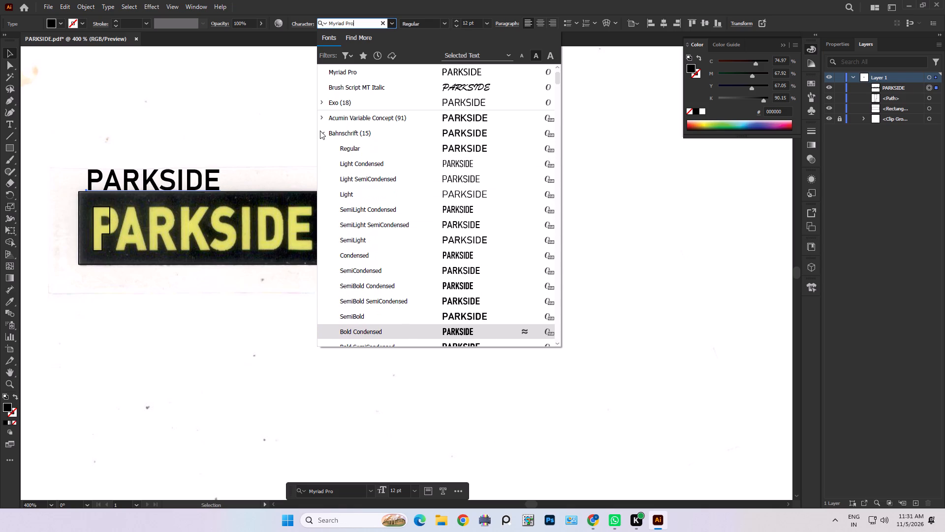
{"action": "key", "text": "Up"}
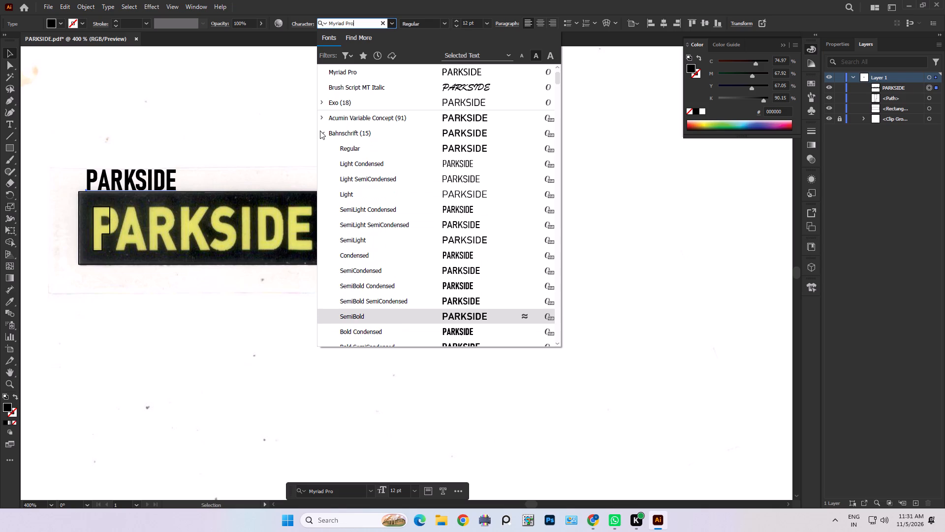
{"action": "key", "text": "Down"}
{"action": "key", "text": "Down"}
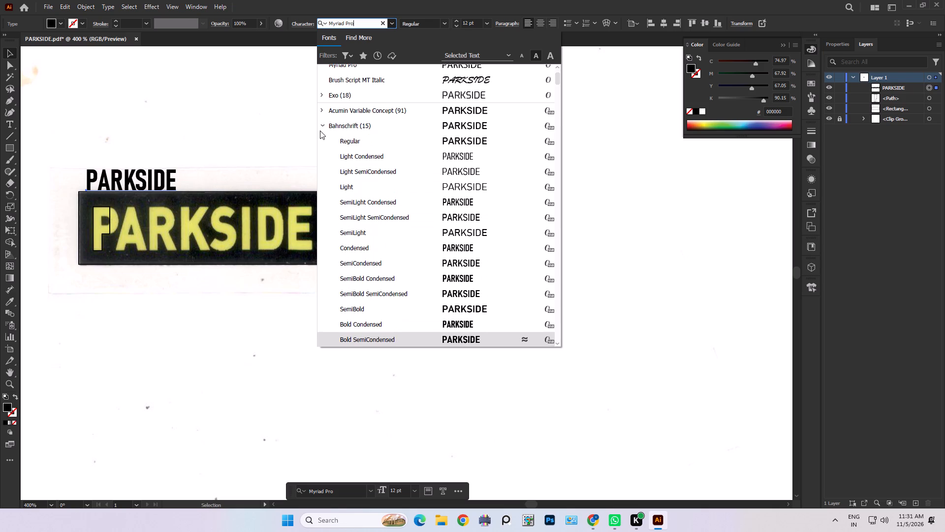
{"action": "key", "text": "Down"}
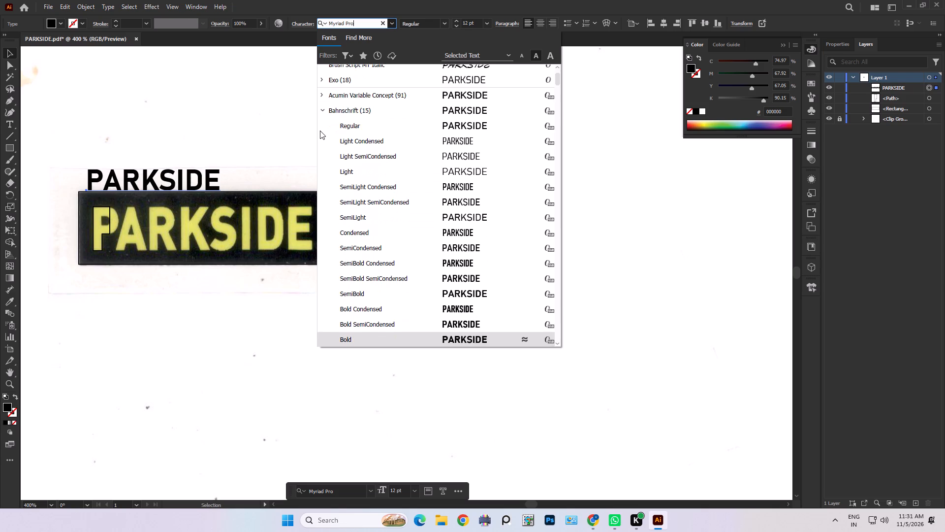
Preview the PARKSIDE text in the font families following Bahnschrift, from Cascadia Code to Segoe UI Variable.
{"action": "key", "text": "Down"}
{"action": "key", "text": "Down"}
{"action": "key", "text": "Down"}
{"action": "key", "text": "Down"}
{"action": "key", "text": "Down"}
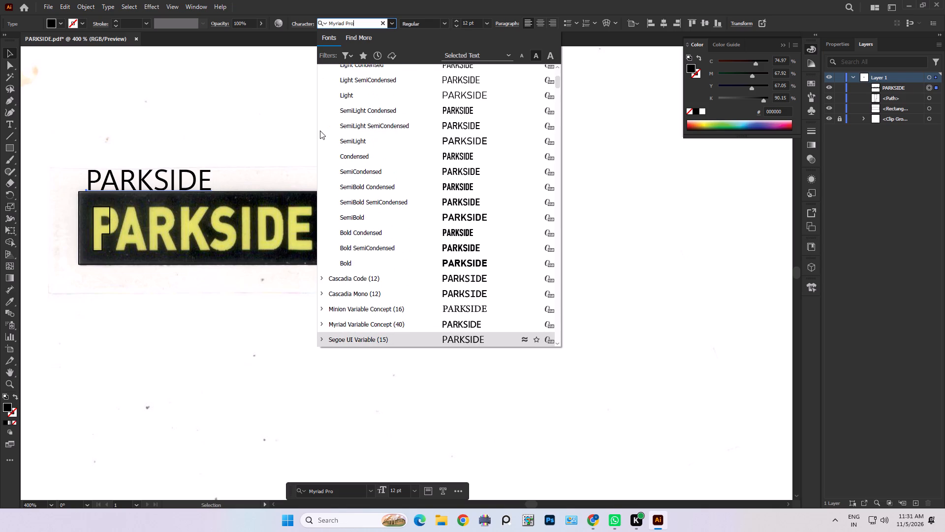
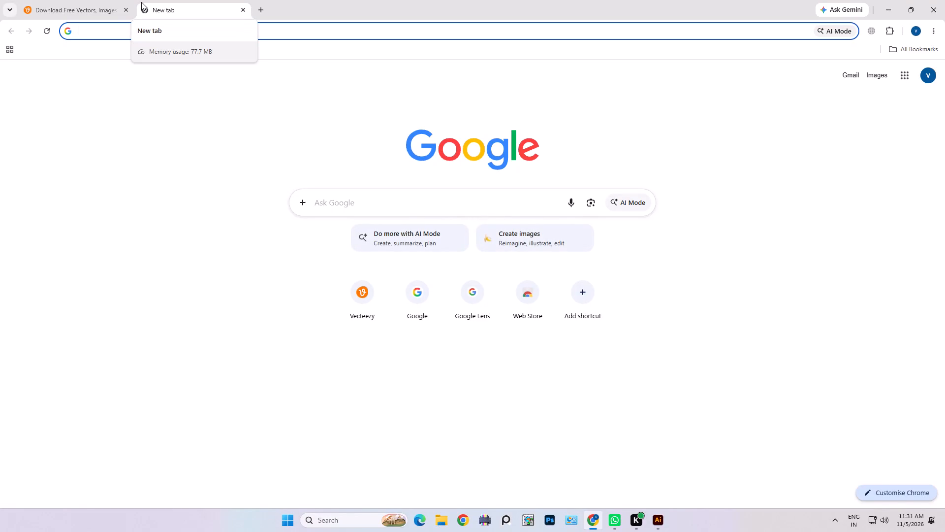
Switch to Chrome, search the web for "search by image font" and open the MyFonts WhatTheFont font finder.
{"action": "type", "text": "im"}
{"action": "key", "text": "BackSpace"}
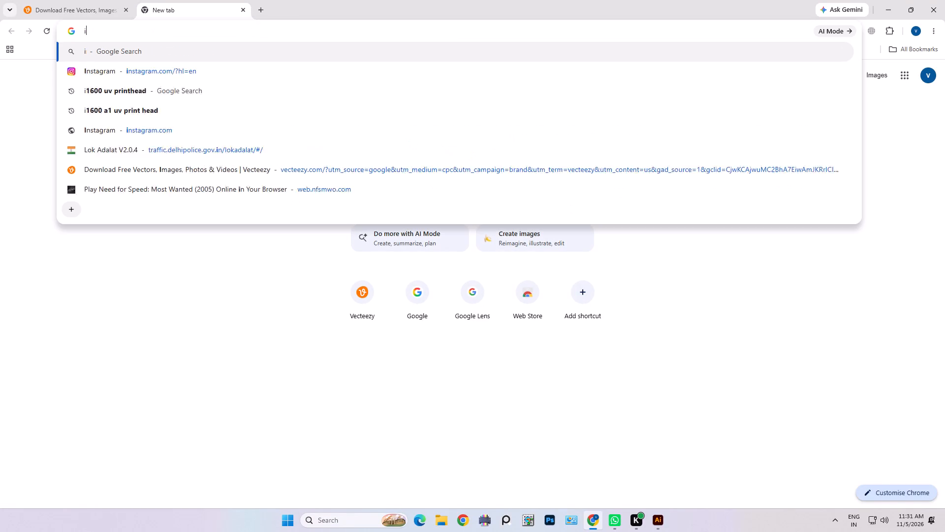
{"action": "key", "text": "BackSpace"}
{"action": "key", "text": "BackSpace"}
{"action": "key", "text": "BackSpace"}
{"action": "type", "text": "search by image"}
{"action": "key", "text": "space"}
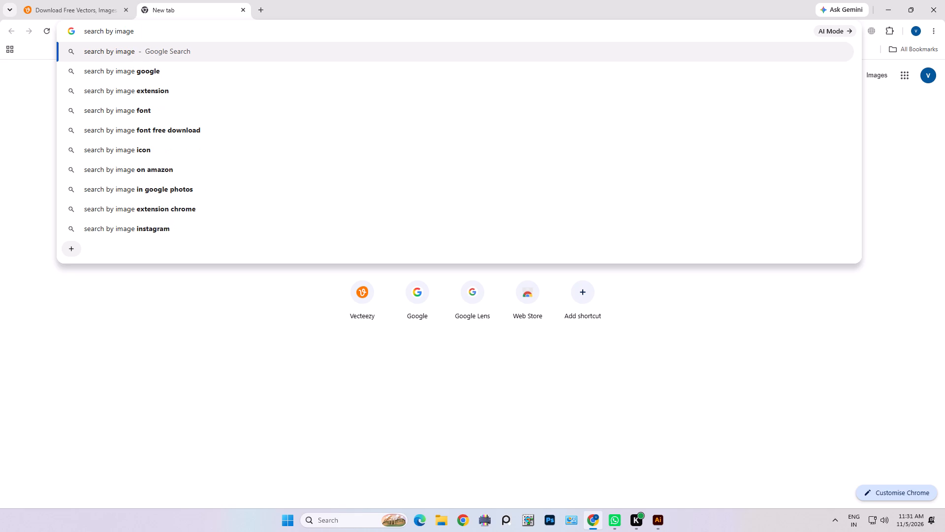
{"action": "type", "text": "font"}
{"action": "key", "text": "Return"}
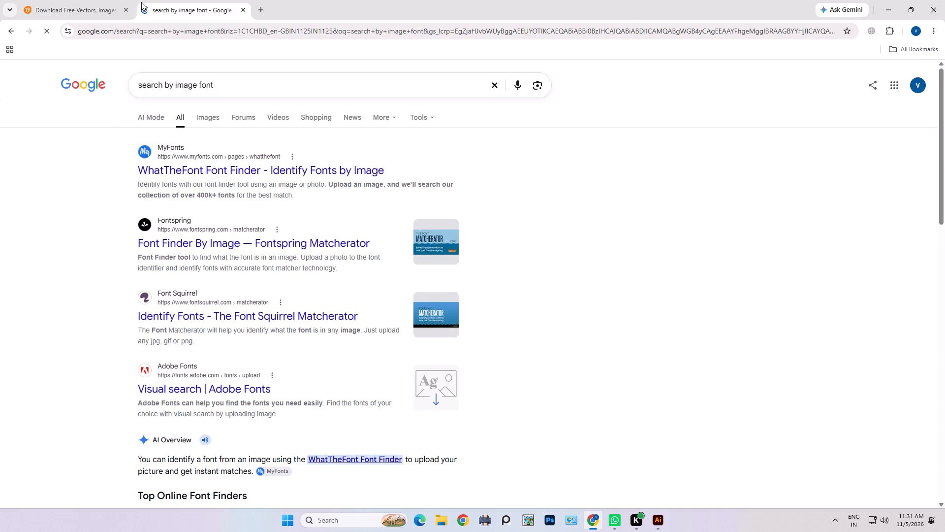
{"action": "left_click", "coordinate": [226, 173]}
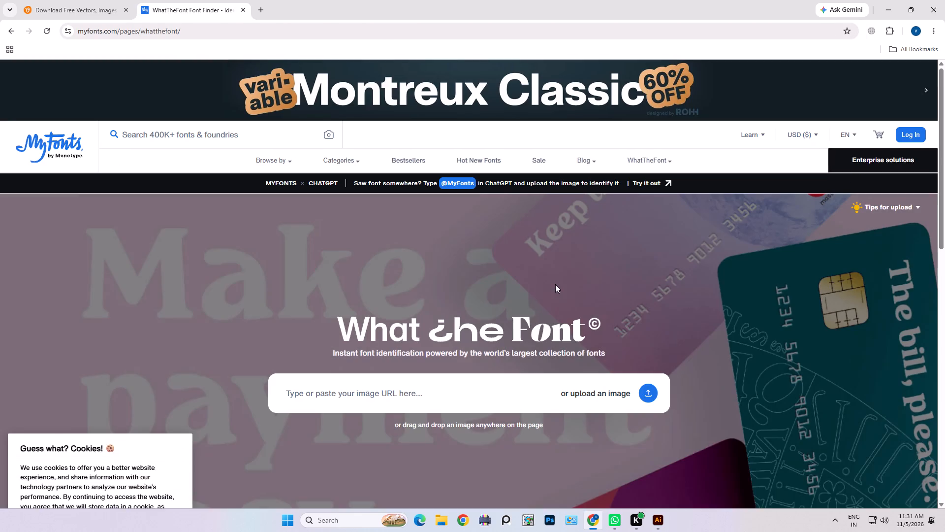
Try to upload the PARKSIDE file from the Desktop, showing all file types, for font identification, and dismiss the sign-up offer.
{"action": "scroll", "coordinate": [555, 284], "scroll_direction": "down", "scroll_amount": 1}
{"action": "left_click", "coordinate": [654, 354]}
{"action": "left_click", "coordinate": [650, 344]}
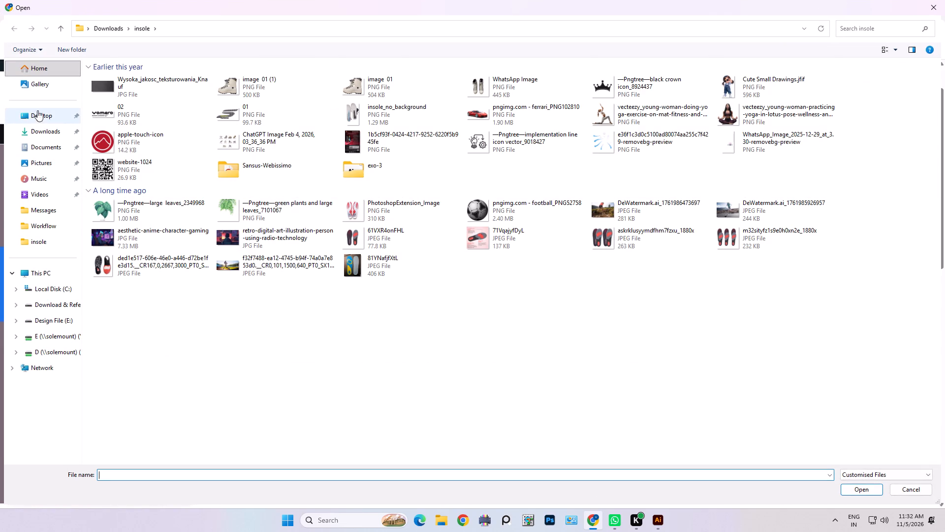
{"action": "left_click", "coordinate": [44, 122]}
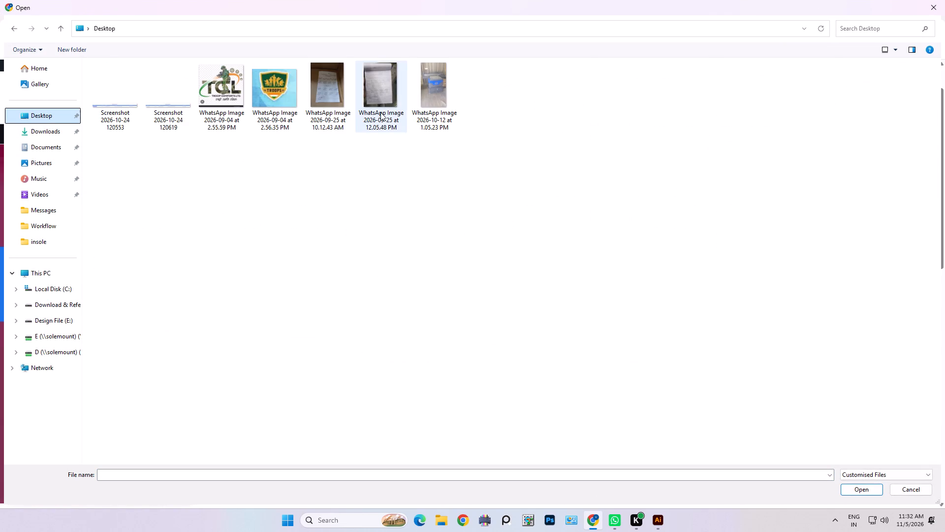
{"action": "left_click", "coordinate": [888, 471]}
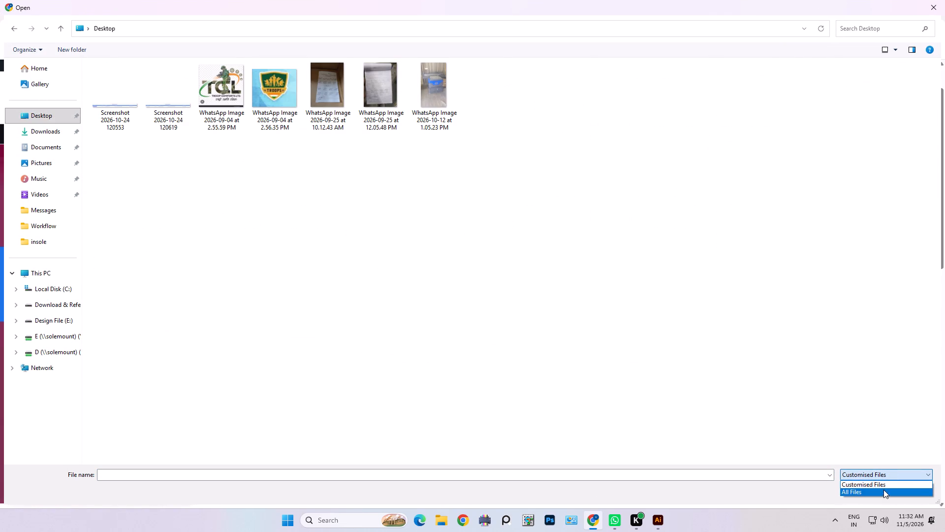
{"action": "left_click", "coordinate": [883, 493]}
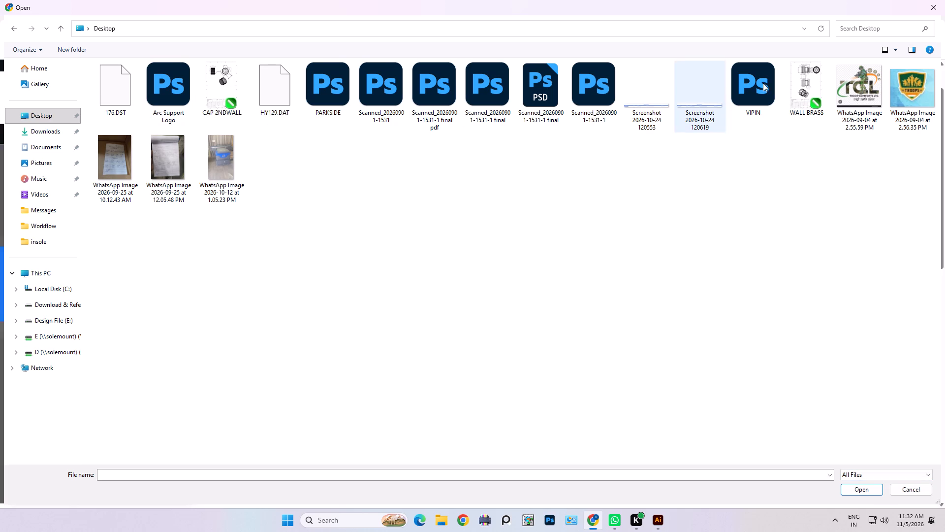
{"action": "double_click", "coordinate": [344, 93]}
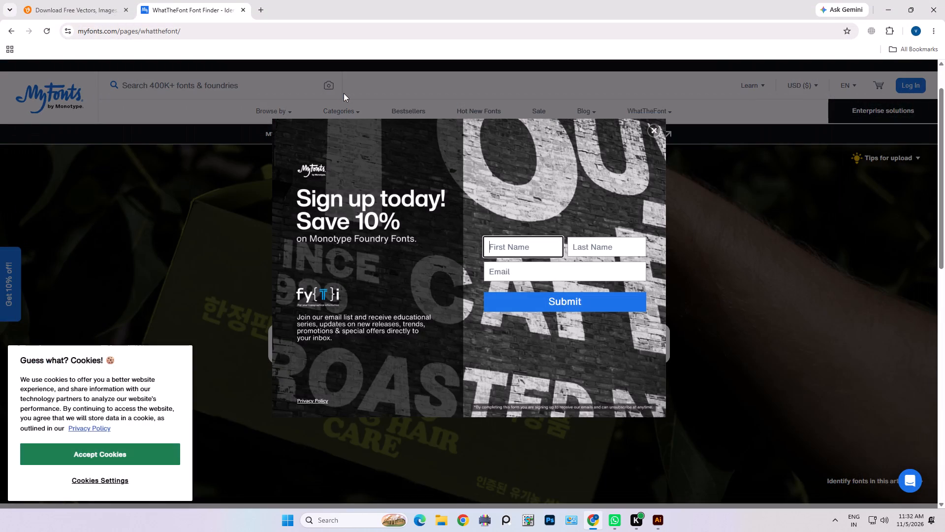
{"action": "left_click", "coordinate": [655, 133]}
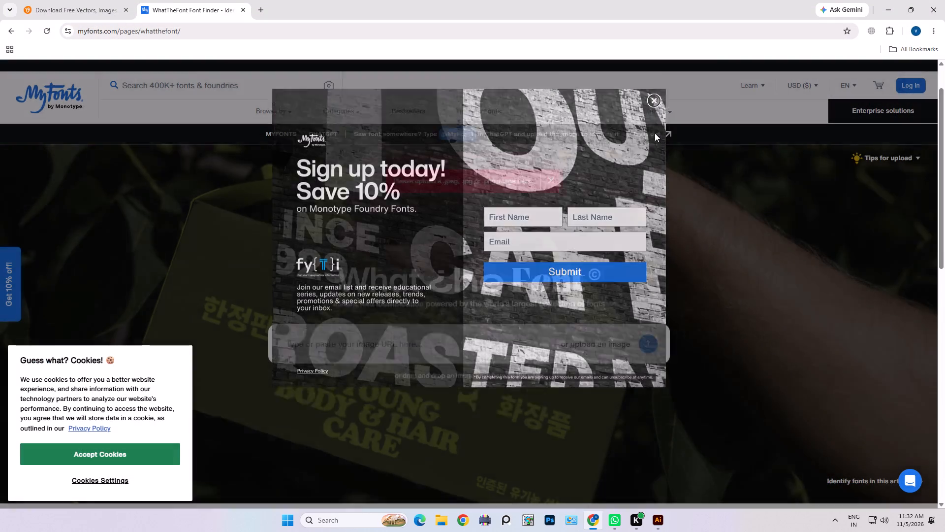
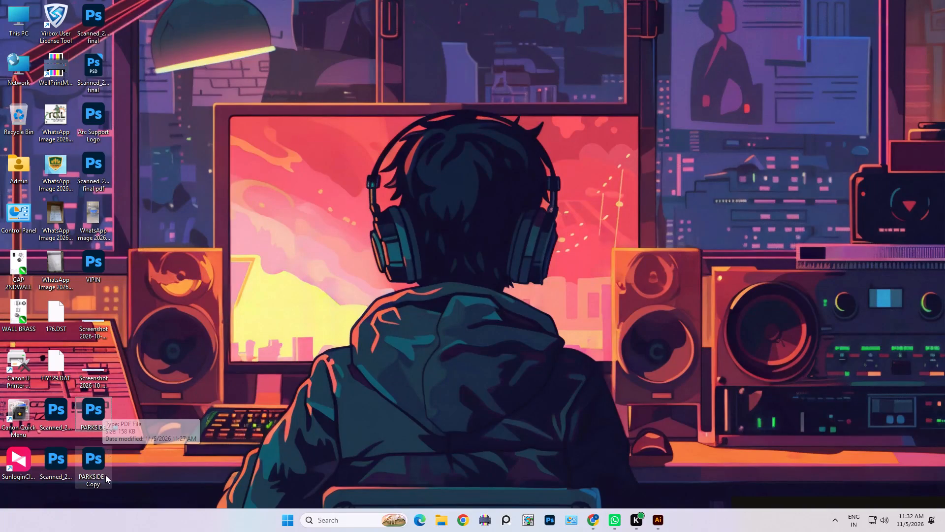
Rename the desktop copy of the PARKSIDE file as PARKSIDE.jpg.
{"action": "left_click", "coordinate": [105, 476]}
{"action": "left_click", "coordinate": [99, 483]}
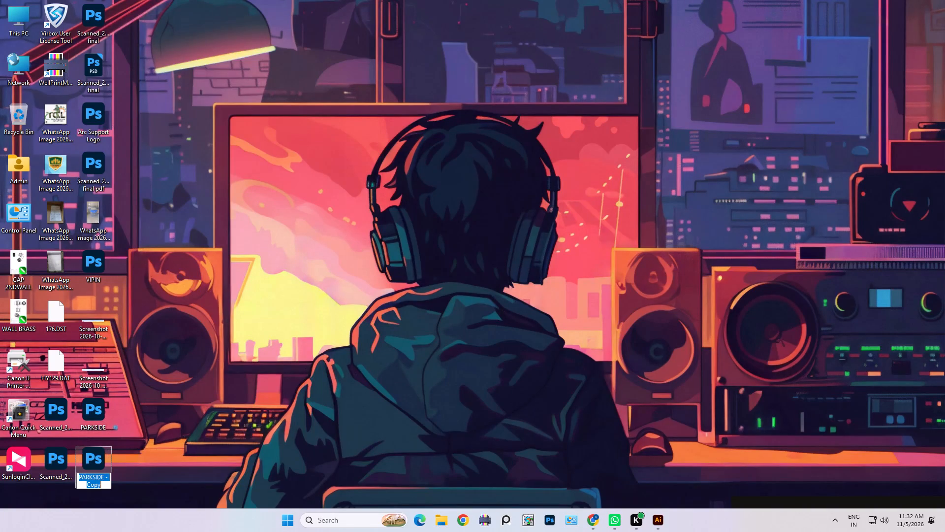
{"action": "left_click", "coordinate": [103, 486]}
{"action": "key", "text": "BackSpace"}
{"action": "key", "text": "BackSpace"}
{"action": "key", "text": "BackSpace"}
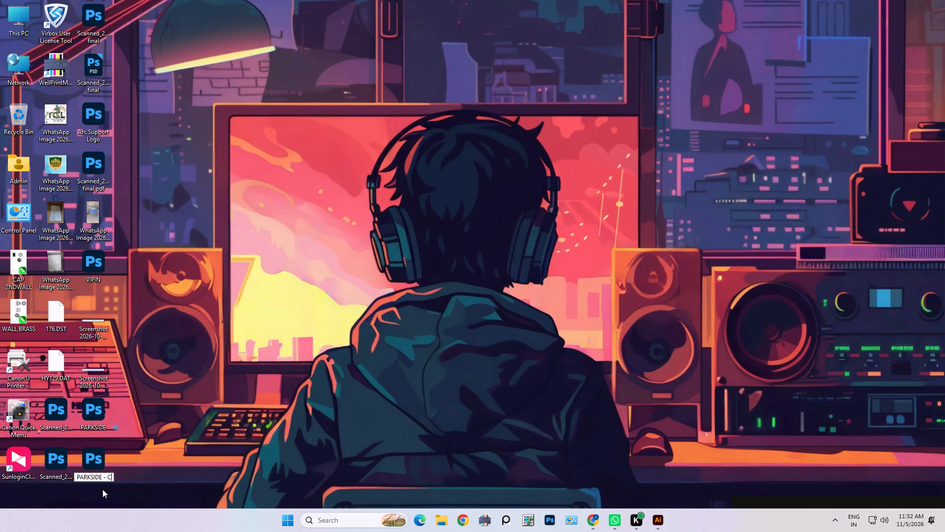
{"action": "key", "text": "BackSpace"}
{"action": "key", "text": "BackSpace"}
{"action": "key", "text": "BackSpace"}
{"action": "key", "text": "BackSpace"}
{"action": "key", "text": "period"}
{"action": "type", "text": "jp"}
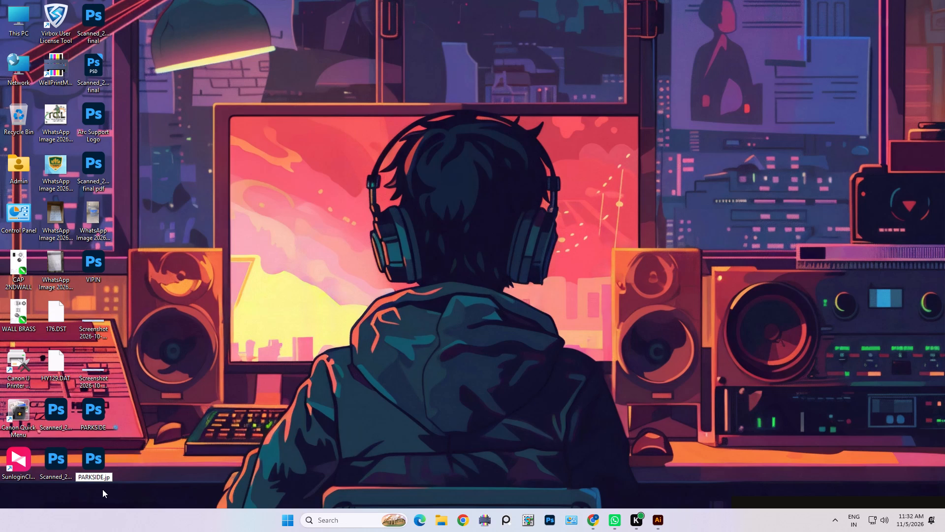
{"action": "key", "text": "g"}
{"action": "key", "text": "Return"}
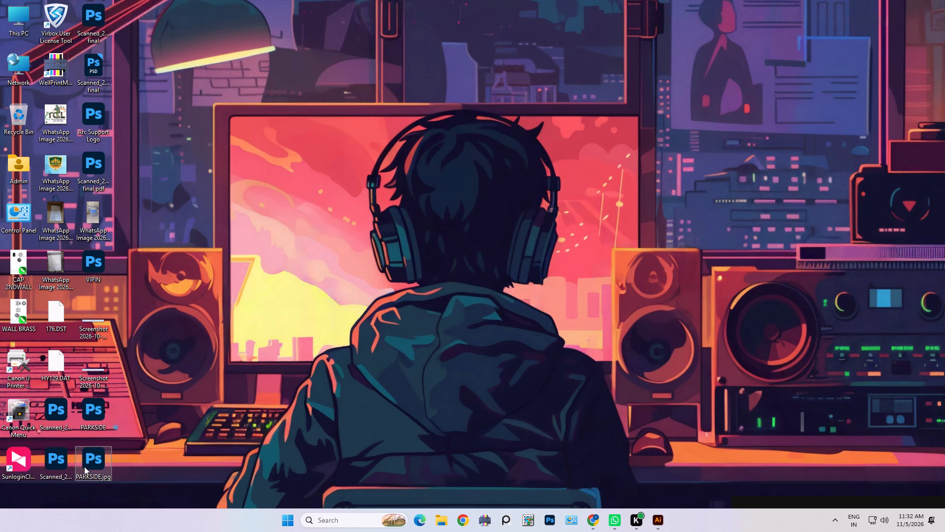
Open the renamed PARKSIDE.jpg file from the desktop in Photoshop.
{"action": "double_click", "coordinate": [88, 458]}
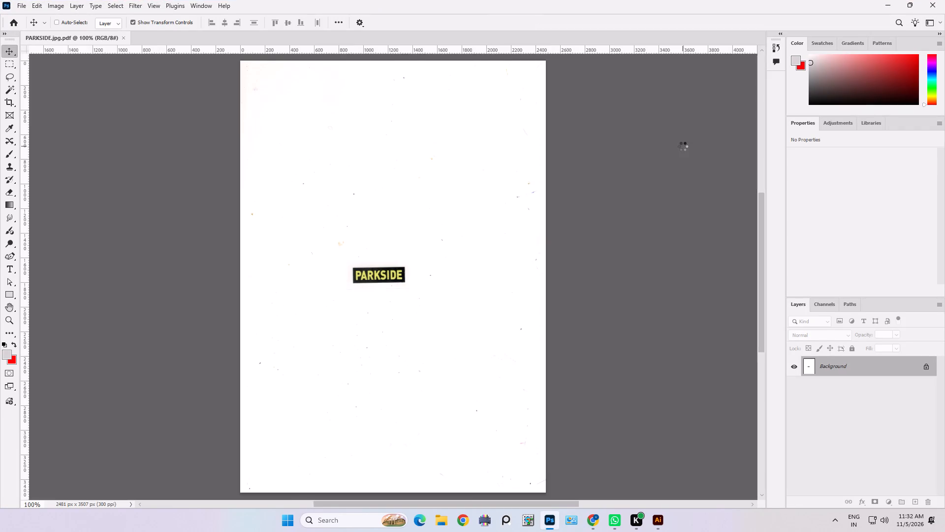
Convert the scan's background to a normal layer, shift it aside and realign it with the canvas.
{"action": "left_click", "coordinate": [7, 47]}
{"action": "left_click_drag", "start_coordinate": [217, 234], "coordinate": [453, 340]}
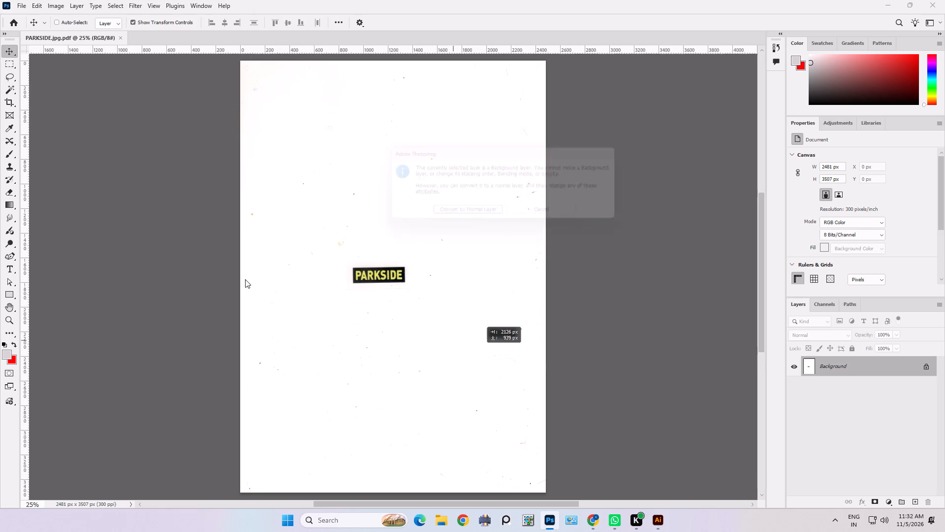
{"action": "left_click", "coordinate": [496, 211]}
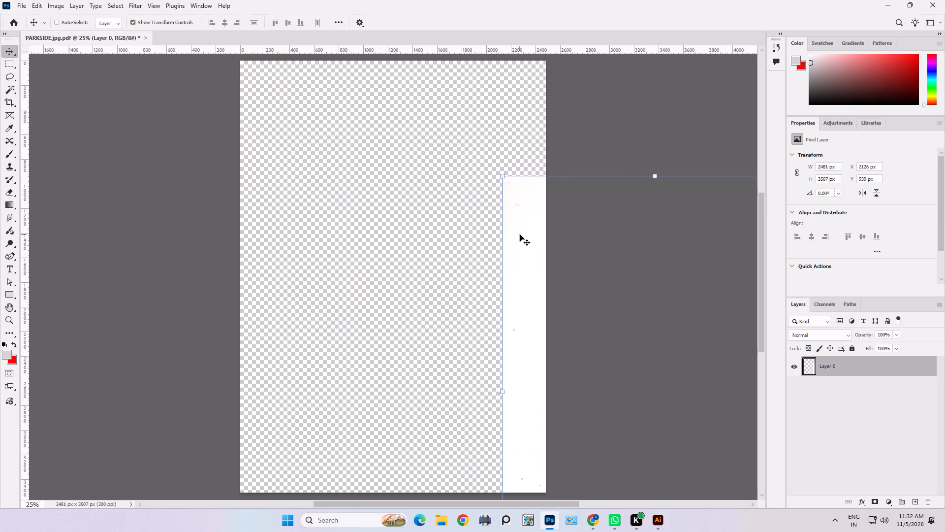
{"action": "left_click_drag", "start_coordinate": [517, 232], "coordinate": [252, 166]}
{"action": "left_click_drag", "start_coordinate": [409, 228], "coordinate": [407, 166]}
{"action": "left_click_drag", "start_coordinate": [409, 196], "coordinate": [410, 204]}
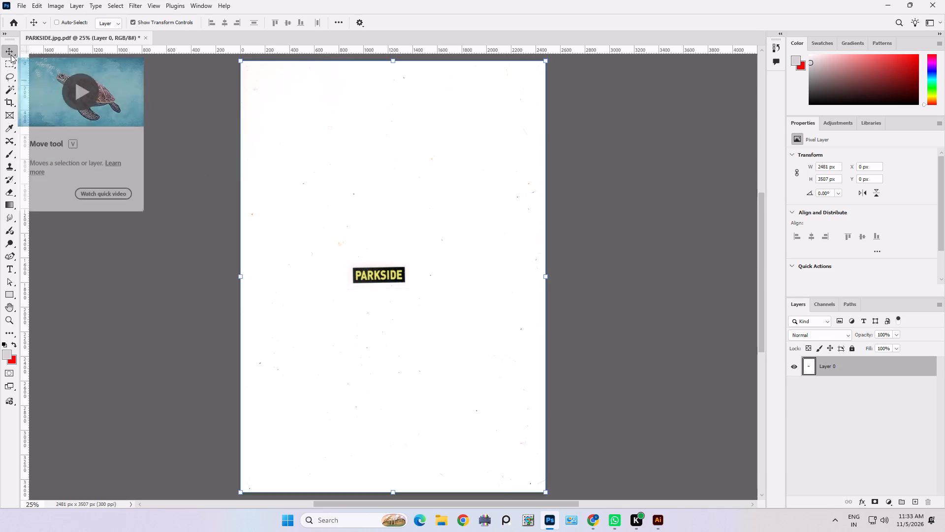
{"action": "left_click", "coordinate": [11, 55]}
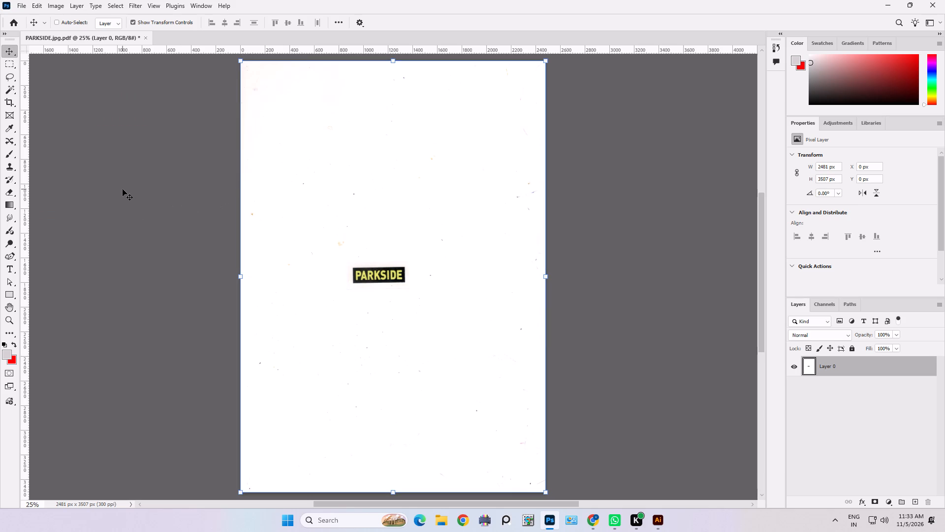
Crop the scan tightly around the PARKSIDE label to about 449 × 157 px.
{"action": "left_click", "coordinate": [7, 103]}
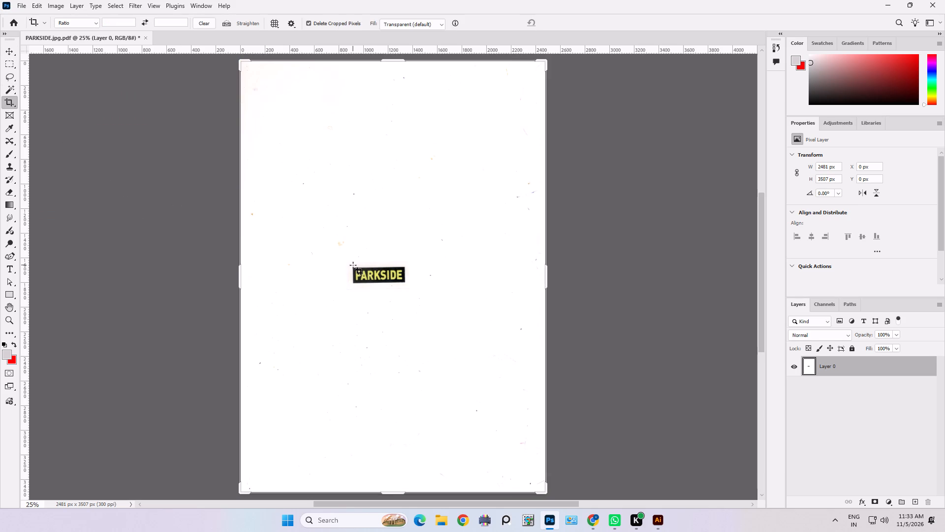
{"action": "left_click_drag", "start_coordinate": [352, 265], "coordinate": [408, 282]}
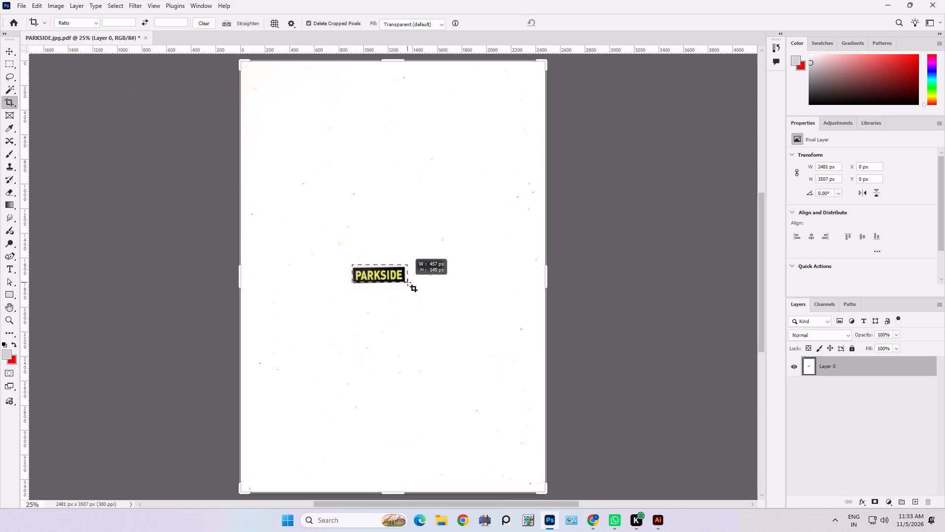
{"action": "left_click_drag", "start_coordinate": [408, 282], "coordinate": [407, 283]}
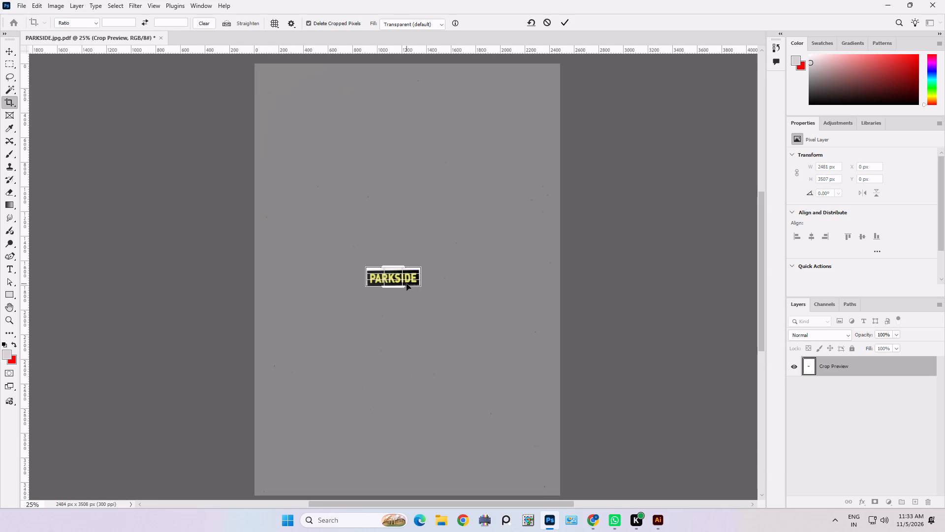
{"action": "key", "text": "Return"}
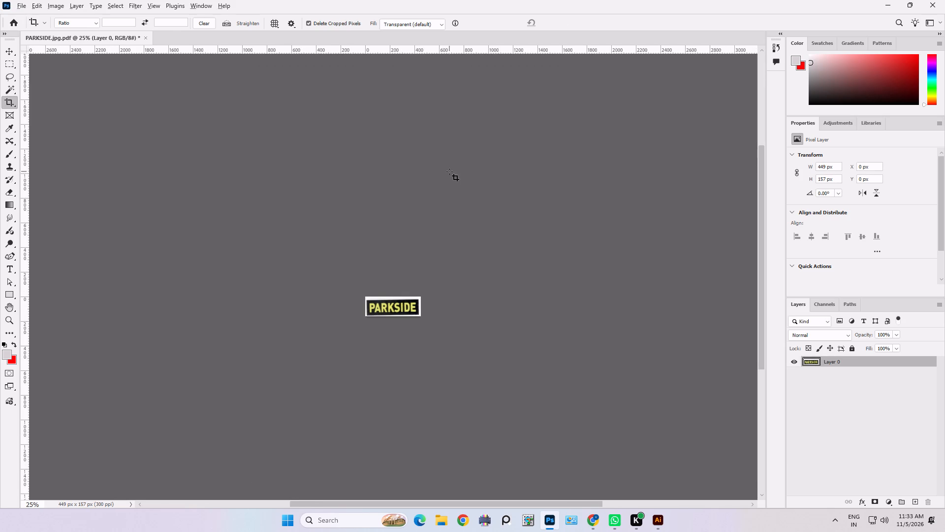
Save the cropped label to the Desktop as a JPEG named PARKSIDE, at maximum quality 12 with Baseline Optimized format.
{"action": "scroll", "coordinate": [449, 171], "scroll_direction": "up", "scroll_amount": 3, "text": "alt"}
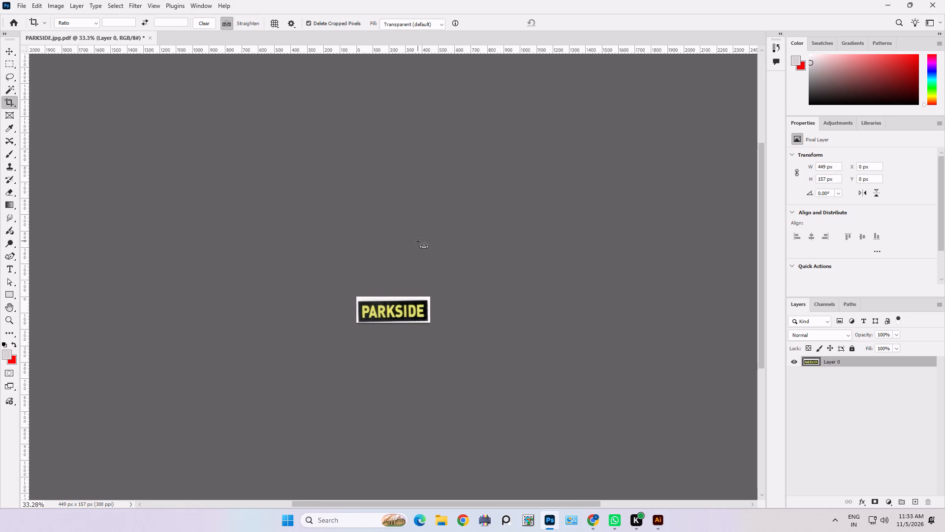
{"action": "key", "text": "ctrl+shift+s"}
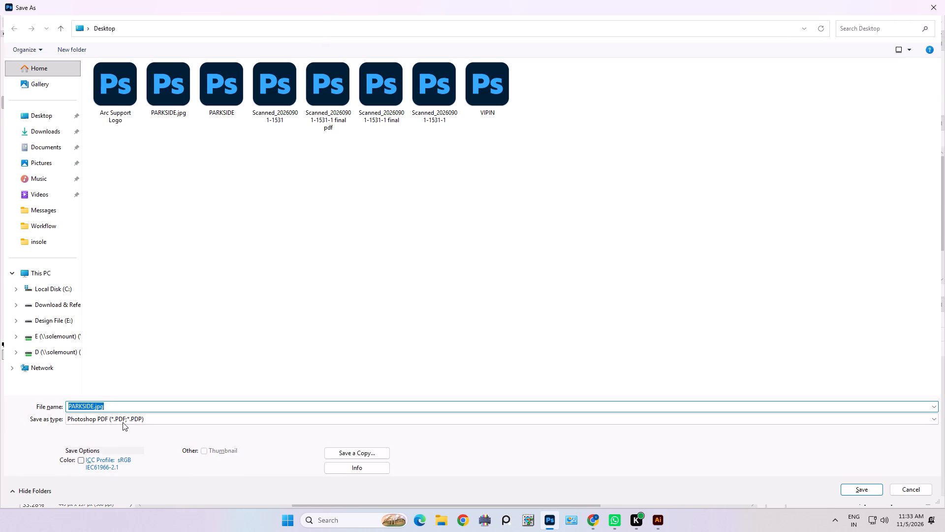
{"action": "left_click", "coordinate": [122, 421]}
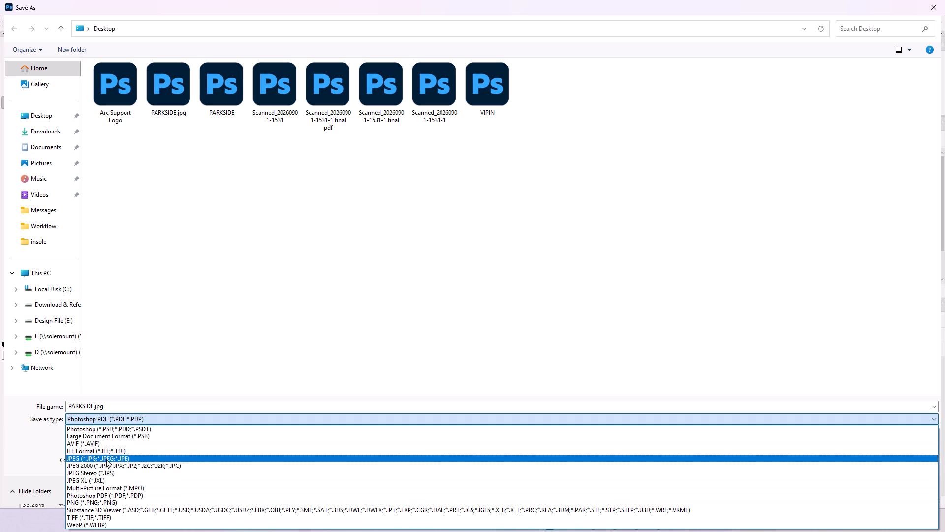
{"action": "left_click", "coordinate": [106, 459]}
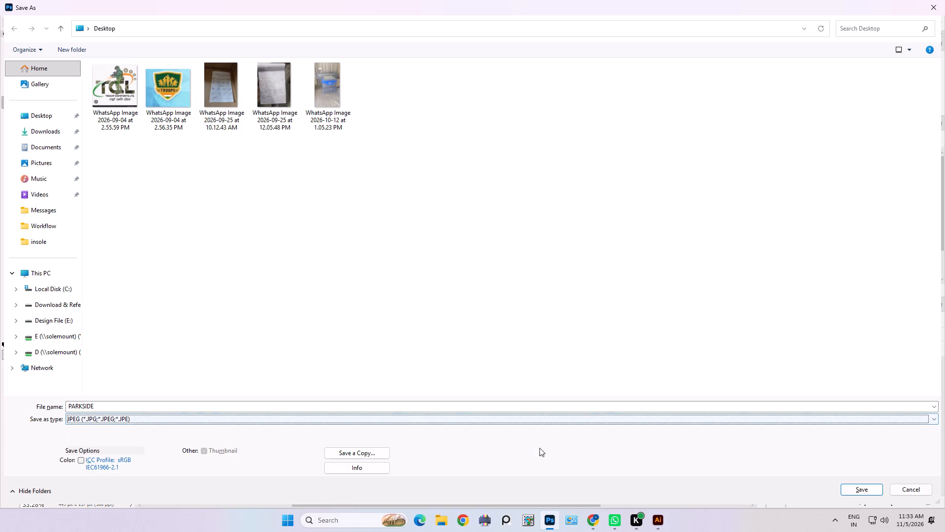
{"action": "left_click", "coordinate": [861, 489]}
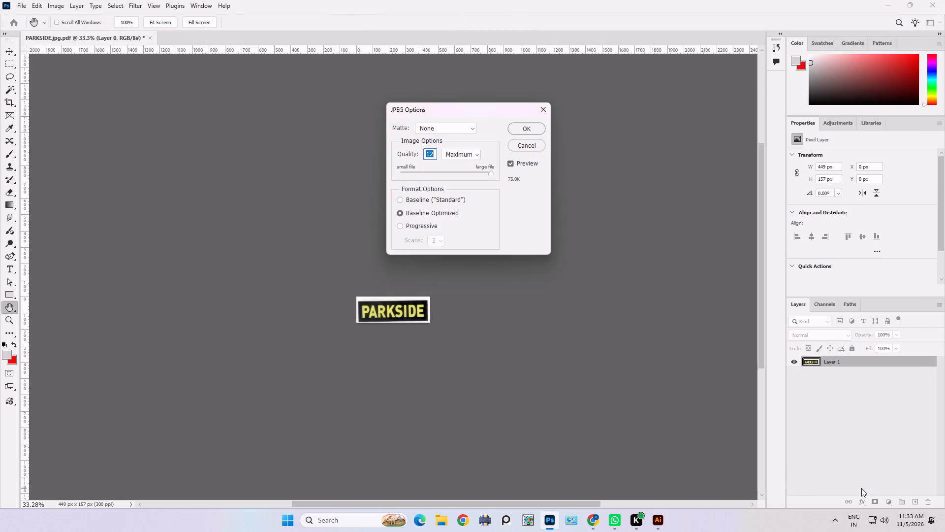
{"action": "left_click", "coordinate": [532, 127]}
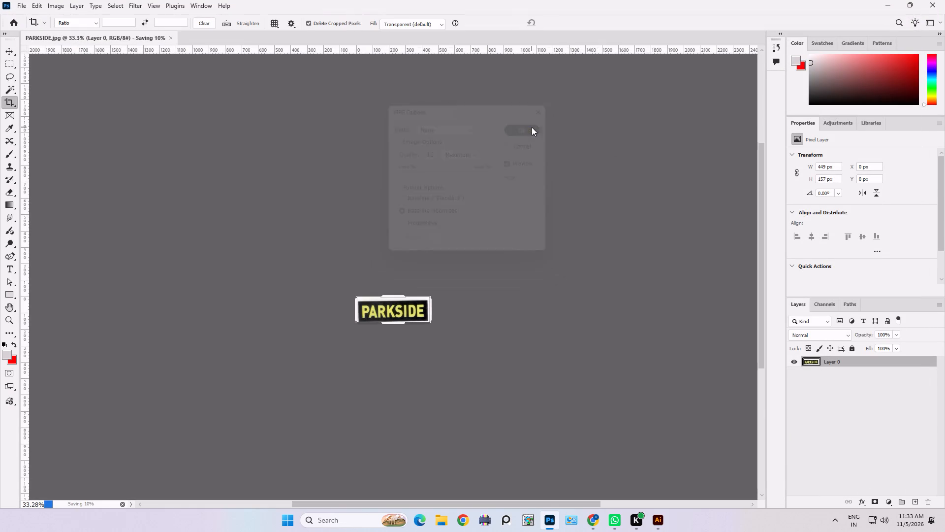
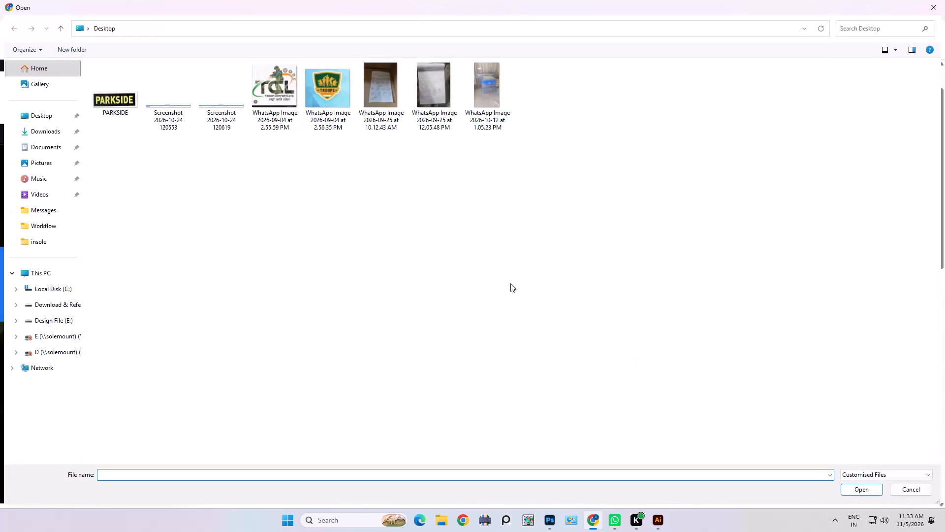
Upload the PARKSIDE image from the Desktop to WhatTheFont and identify the font of the PARKSIDE lettering.
{"action": "double_click", "coordinate": [101, 88]}
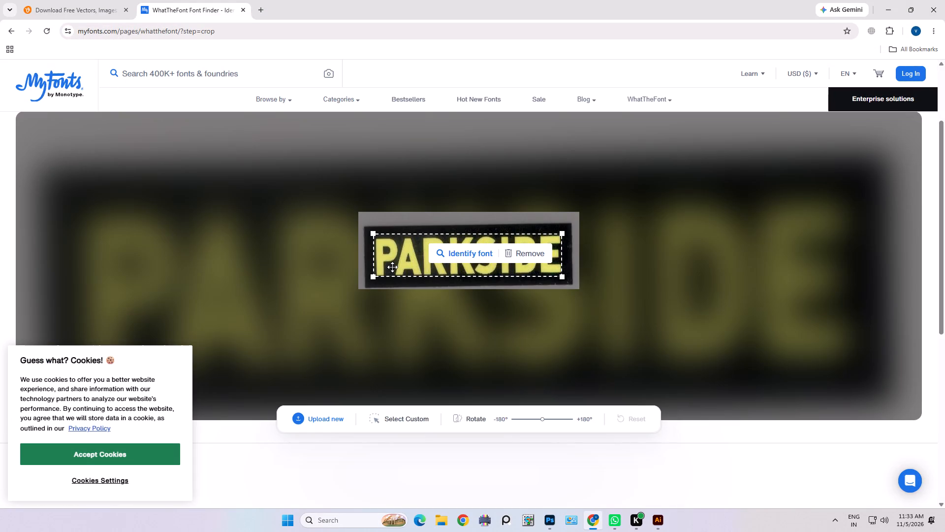
{"action": "left_click", "coordinate": [472, 253]}
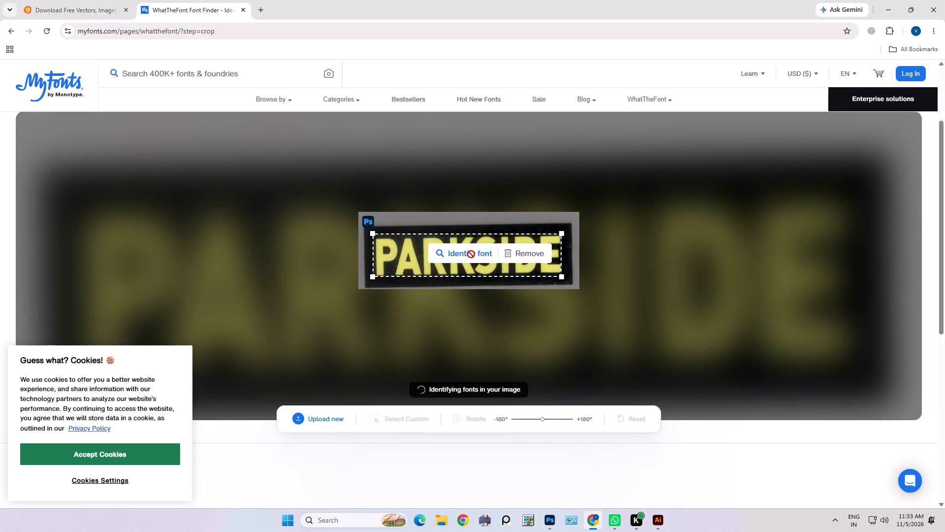
Examine the list of matching fonts, comparing each PARKSIDE preview with the label's lettering.
{"action": "scroll", "coordinate": [311, 355], "scroll_direction": "down", "scroll_amount": 1}
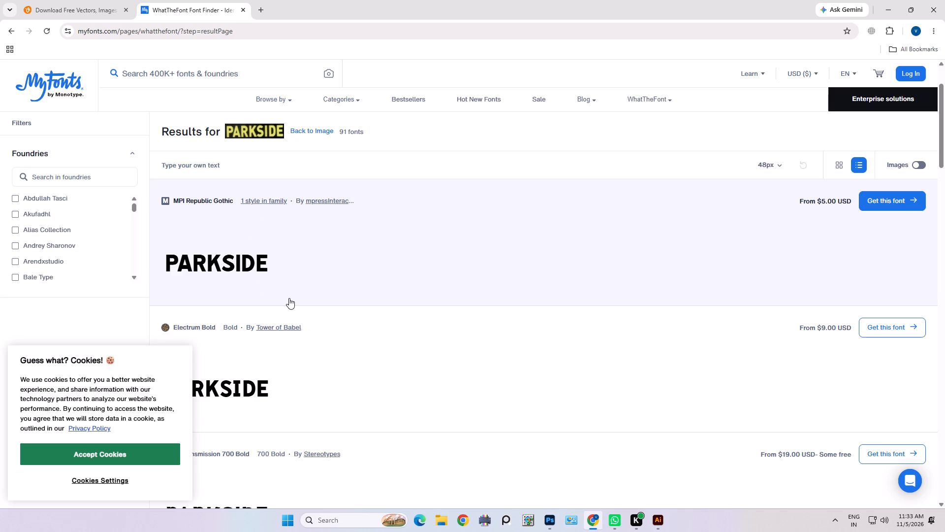
{"action": "scroll", "coordinate": [289, 298], "scroll_direction": "down", "scroll_amount": 1}
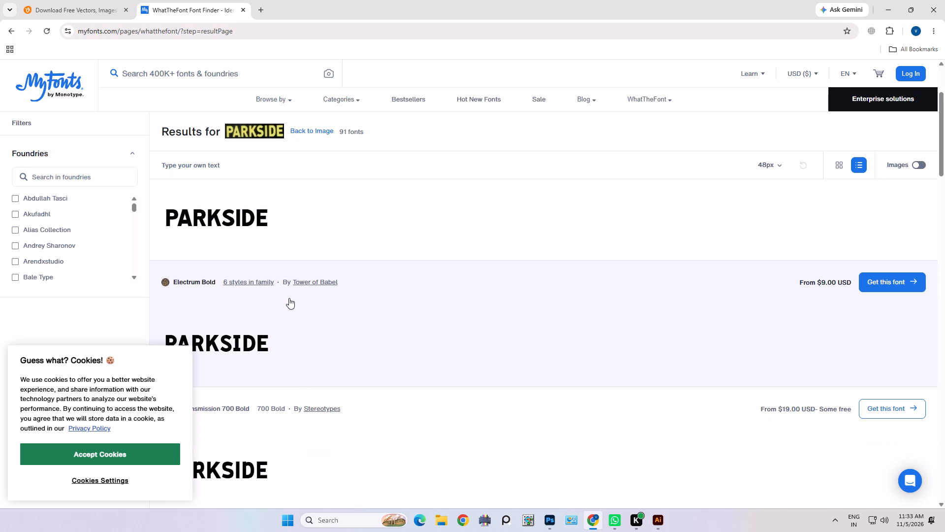
{"action": "scroll", "coordinate": [289, 298], "scroll_direction": "down", "scroll_amount": 4}
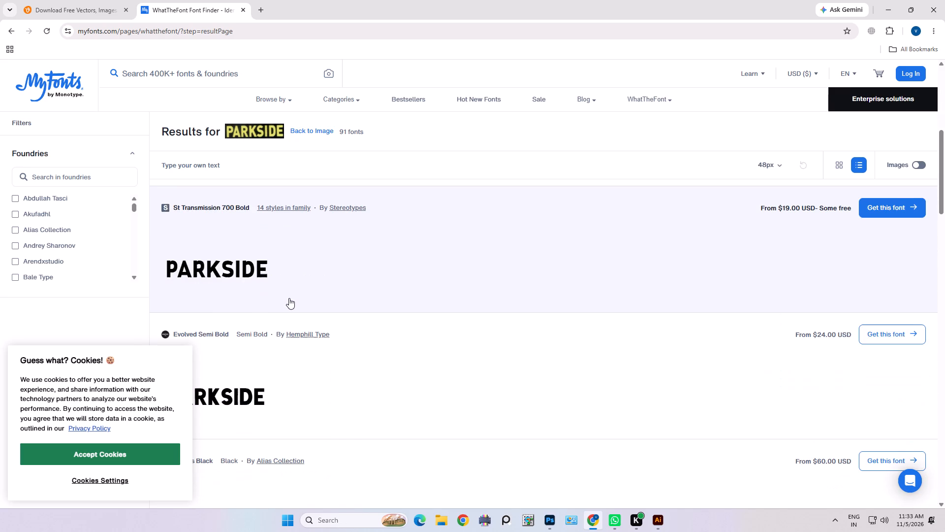
{"action": "scroll", "coordinate": [289, 298], "scroll_direction": "down", "scroll_amount": 3}
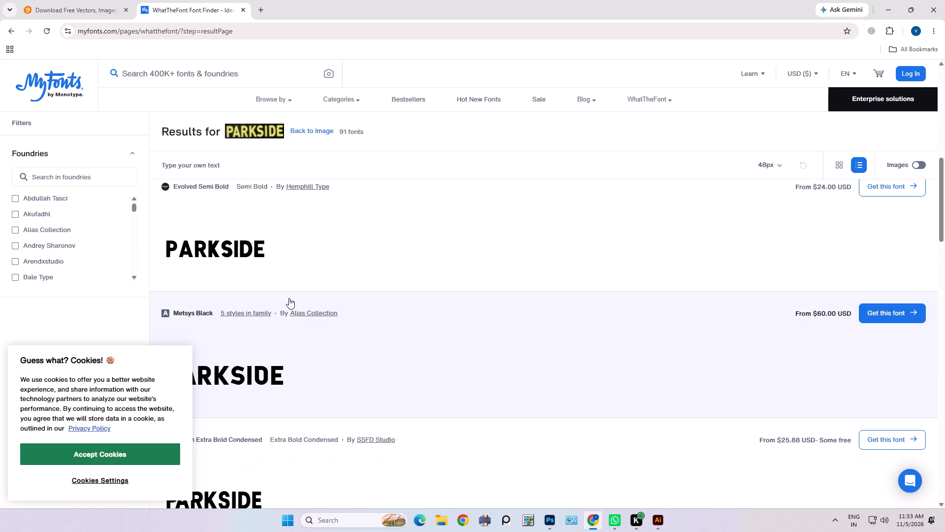
{"action": "scroll", "coordinate": [289, 299], "scroll_direction": "down", "scroll_amount": 4}
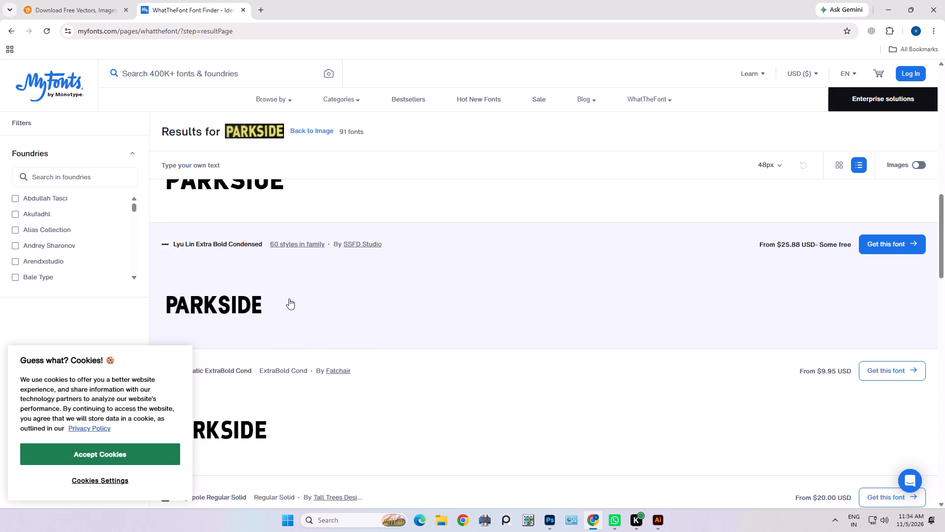
{"action": "scroll", "coordinate": [289, 299], "scroll_direction": "down", "scroll_amount": 2}
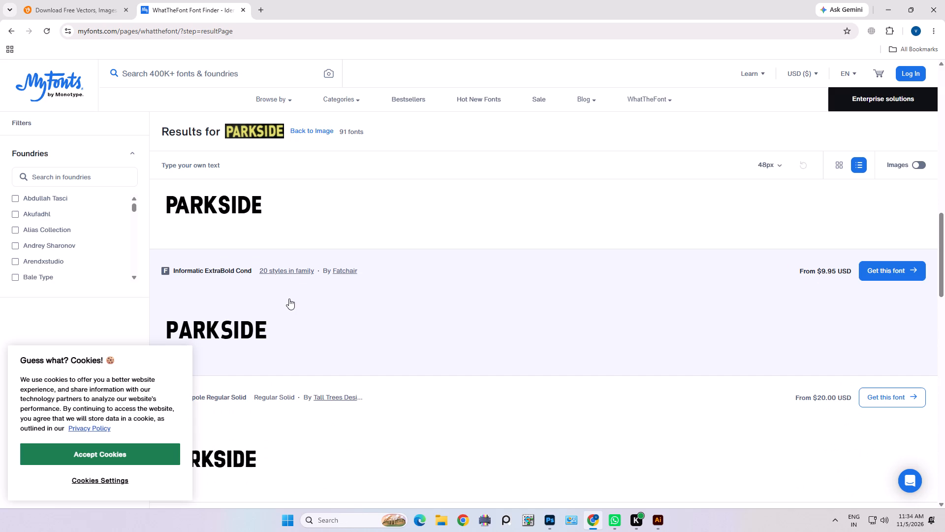
{"action": "scroll", "coordinate": [289, 299], "scroll_direction": "down", "scroll_amount": 4}
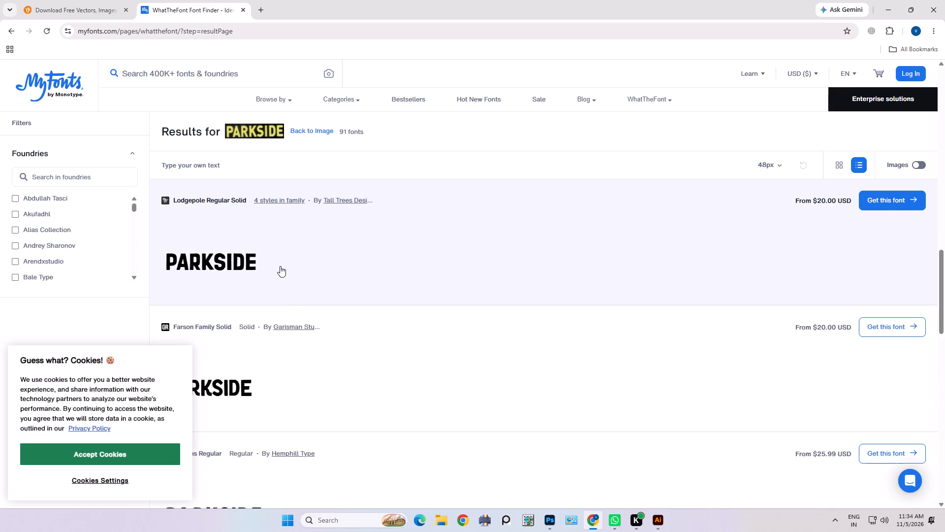
{"action": "scroll", "coordinate": [280, 266], "scroll_direction": "down", "scroll_amount": 5}
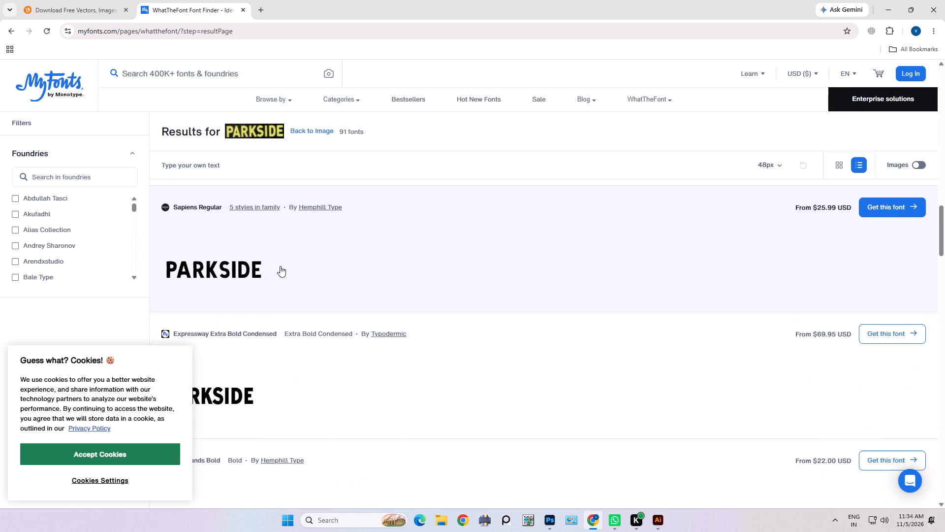
{"action": "scroll", "coordinate": [280, 266], "scroll_direction": "down", "scroll_amount": 2}
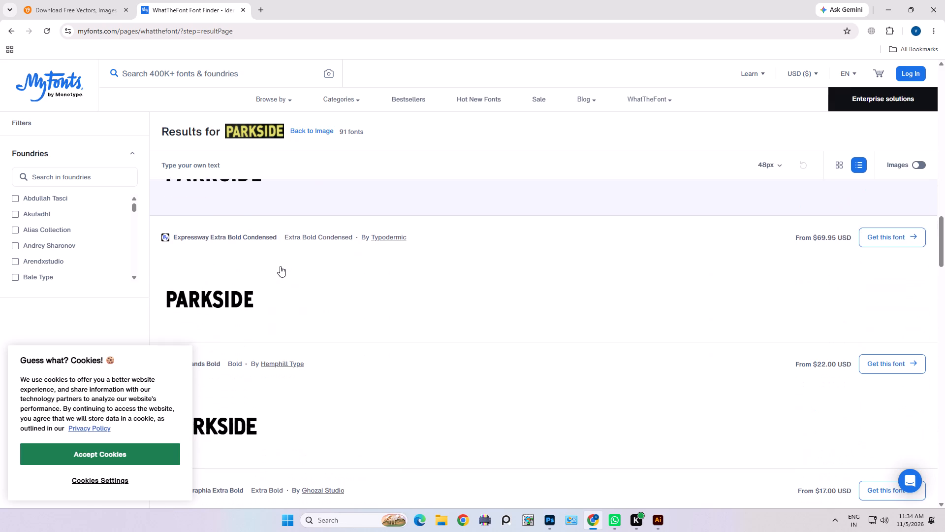
{"action": "scroll", "coordinate": [280, 266], "scroll_direction": "down", "scroll_amount": 3}
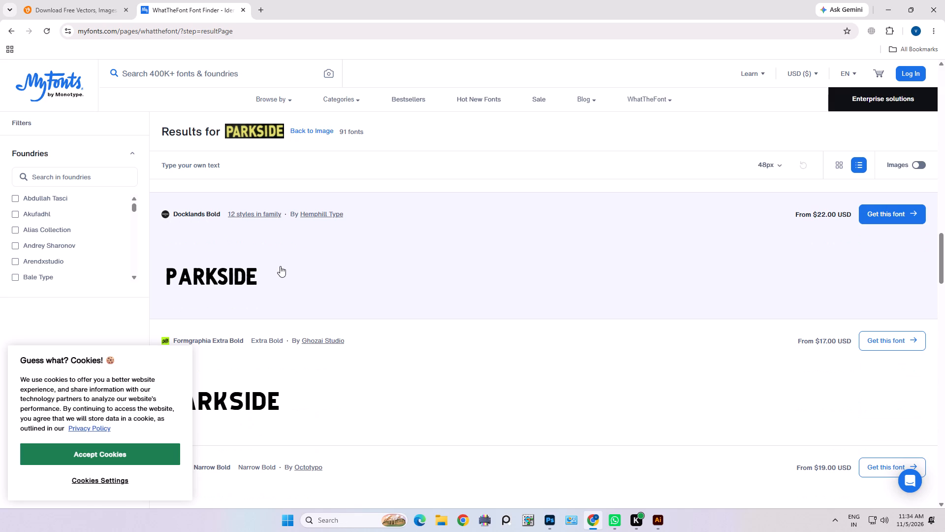
{"action": "scroll", "coordinate": [280, 266], "scroll_direction": "up", "scroll_amount": 20}
{"action": "scroll", "coordinate": [280, 266], "scroll_direction": "up", "scroll_amount": 16}
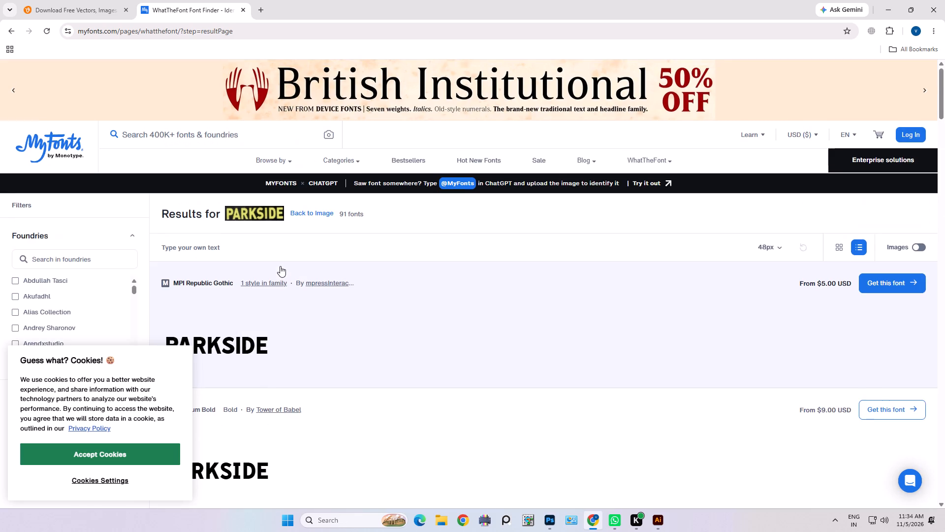
{"action": "scroll", "coordinate": [280, 277], "scroll_direction": "down", "scroll_amount": 1}
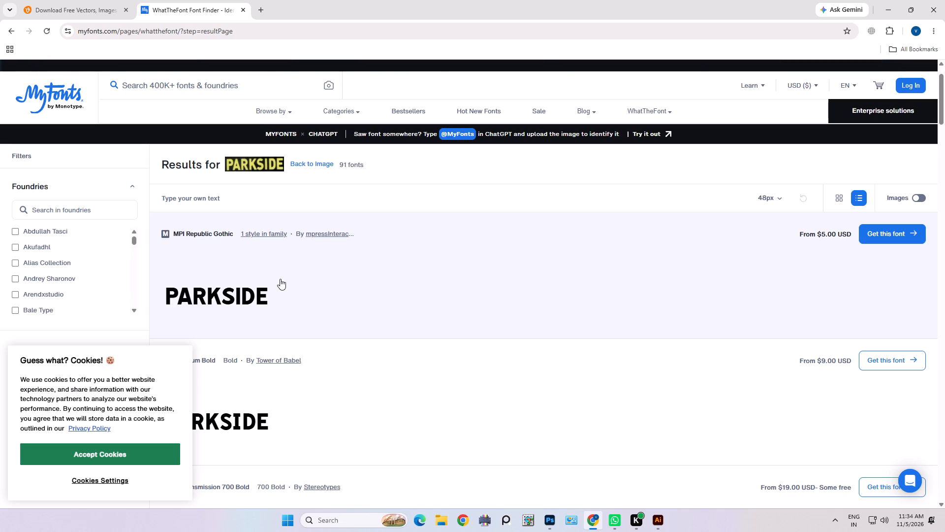
{"action": "scroll", "coordinate": [280, 279], "scroll_direction": "down", "scroll_amount": 10}
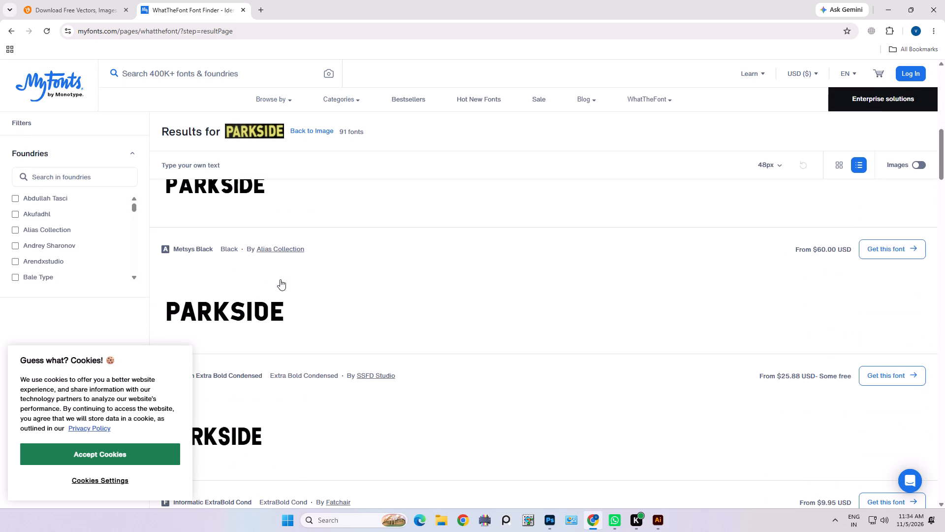
{"action": "scroll", "coordinate": [280, 279], "scroll_direction": "down", "scroll_amount": 20}
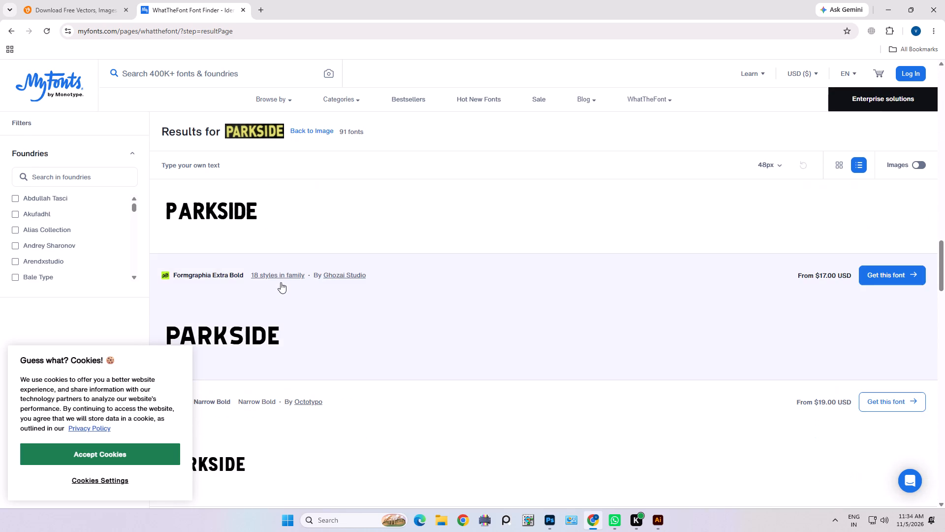
{"action": "scroll", "coordinate": [281, 282], "scroll_direction": "down", "scroll_amount": 4}
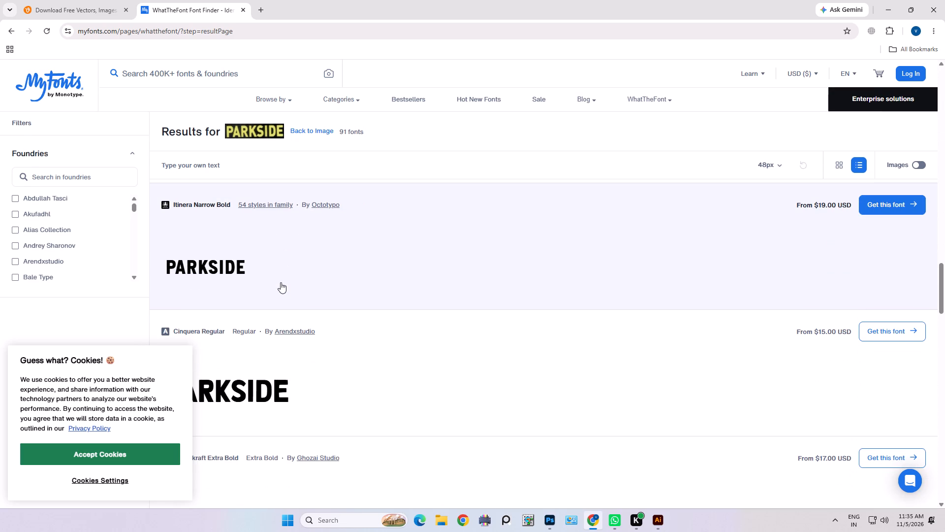
Open the Itinera Narrow Bold product page, review it, and return to the font match results.
{"action": "left_click", "coordinate": [192, 233]}
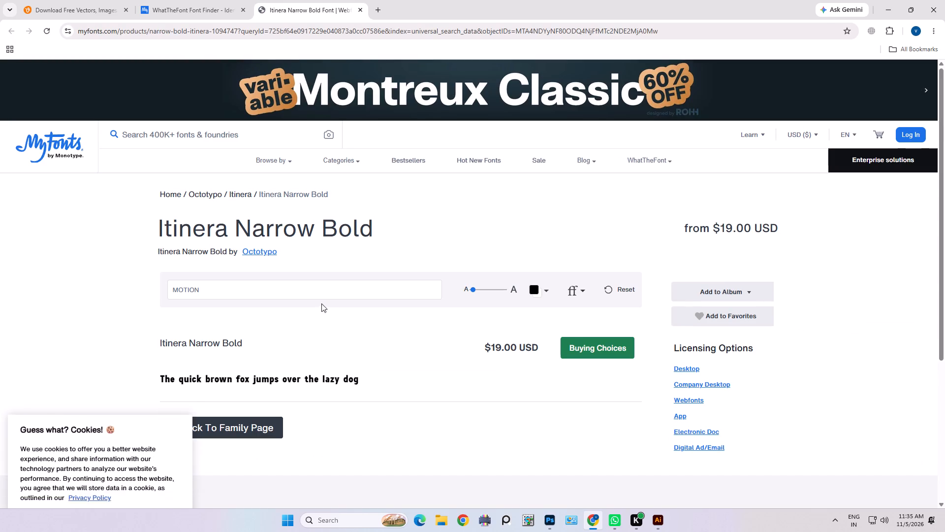
{"action": "scroll", "coordinate": [230, 261], "scroll_direction": "down", "scroll_amount": 1}
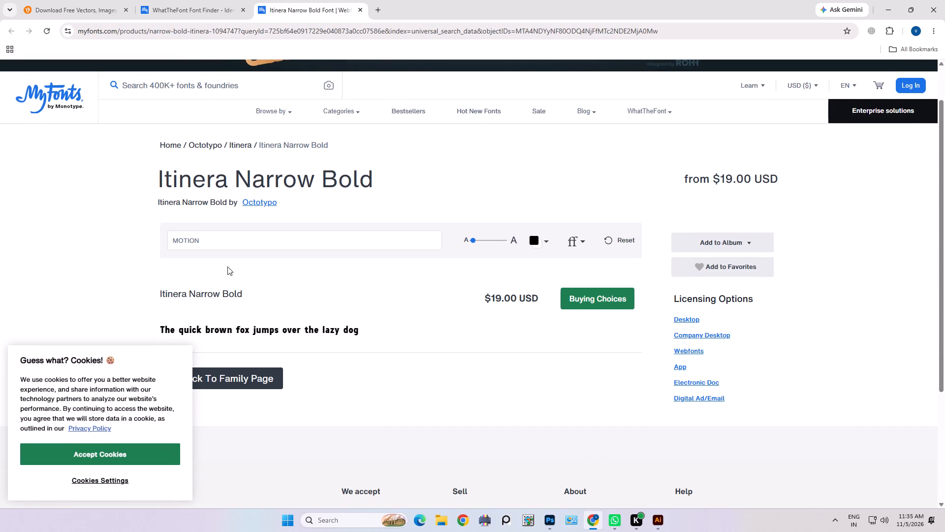
{"action": "scroll", "coordinate": [227, 266], "scroll_direction": "down", "scroll_amount": 3}
{"action": "scroll", "coordinate": [336, 288], "scroll_direction": "up", "scroll_amount": 2}
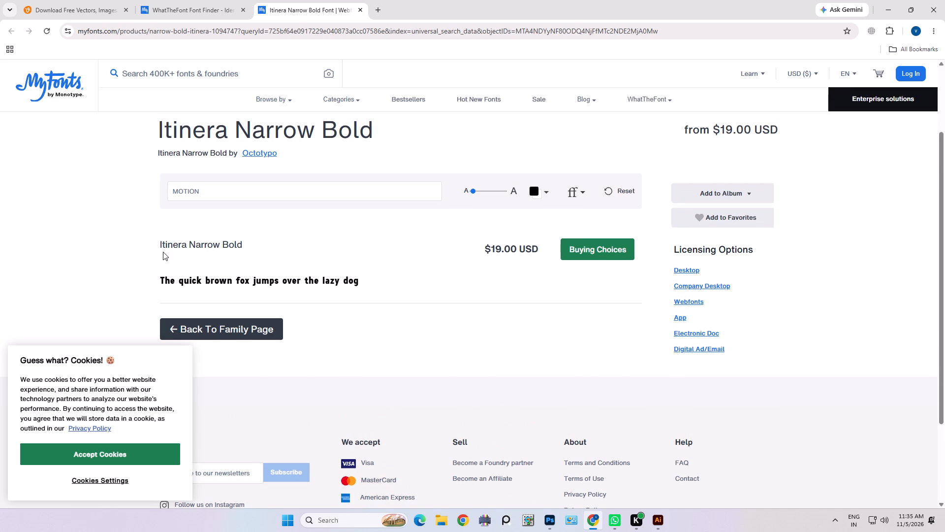
{"action": "left_click", "coordinate": [166, 0]}
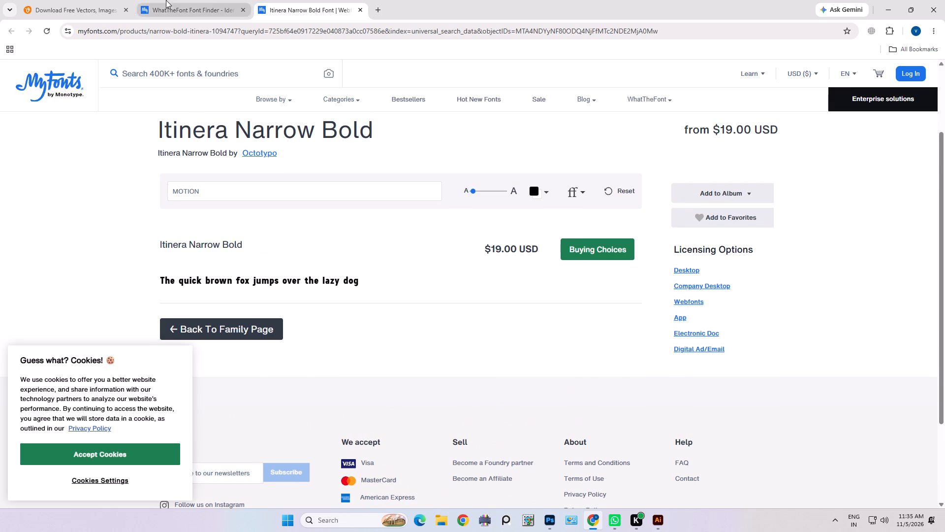
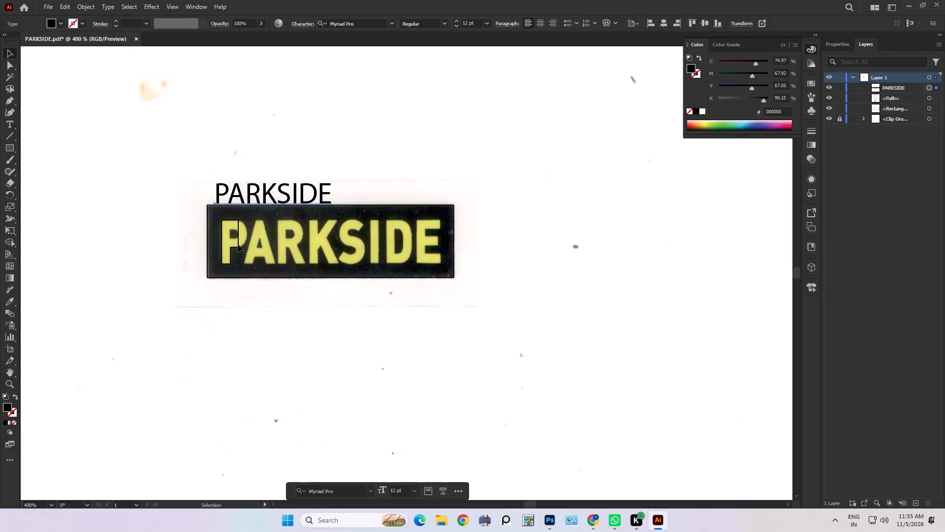
Move the PARKSIDE text object up, clear of the scanned label.
{"action": "scroll", "coordinate": [217, 216], "scroll_direction": "up", "scroll_amount": 2, "text": "alt"}
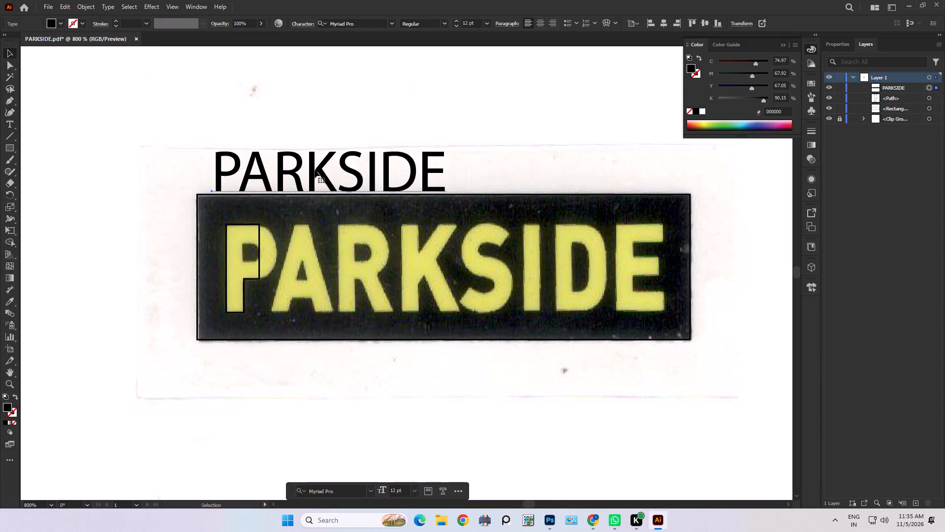
{"action": "left_click_drag", "start_coordinate": [315, 170], "coordinate": [309, 96]}
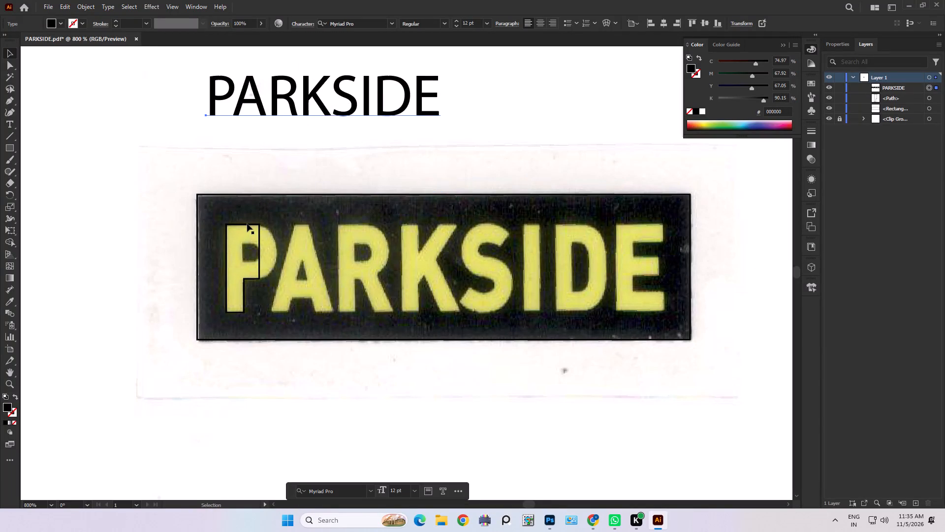
Delete the existing unfinished path over the label's letter P.
{"action": "left_click", "coordinate": [248, 224]}
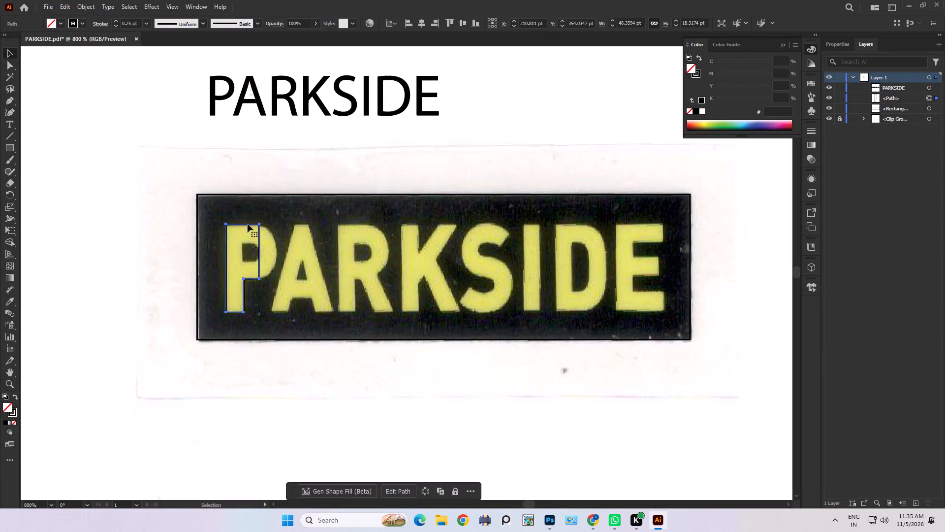
{"action": "key", "text": "Delete"}
Trace the outer outline of the label's letter P as a closed Pen path with a smoothly curved bowl.
{"action": "key", "text": "p"}
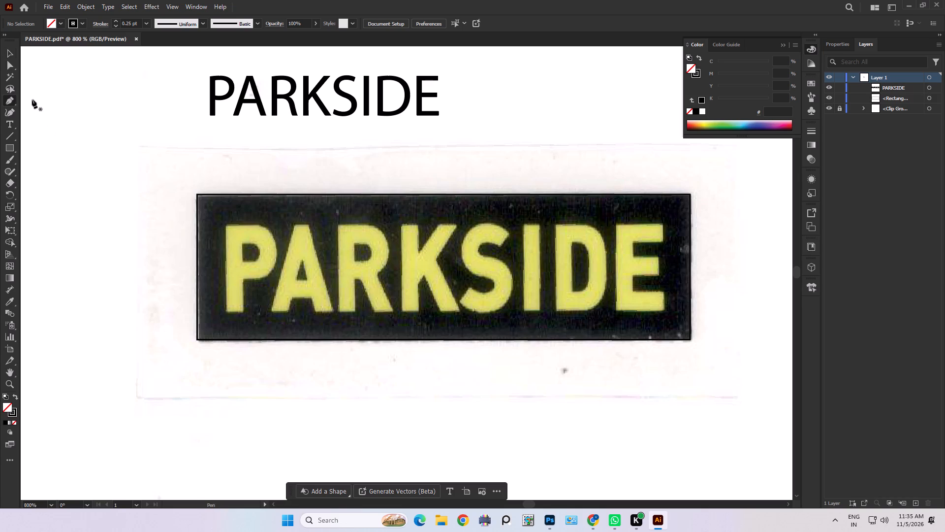
{"action": "left_click", "coordinate": [226, 311]}
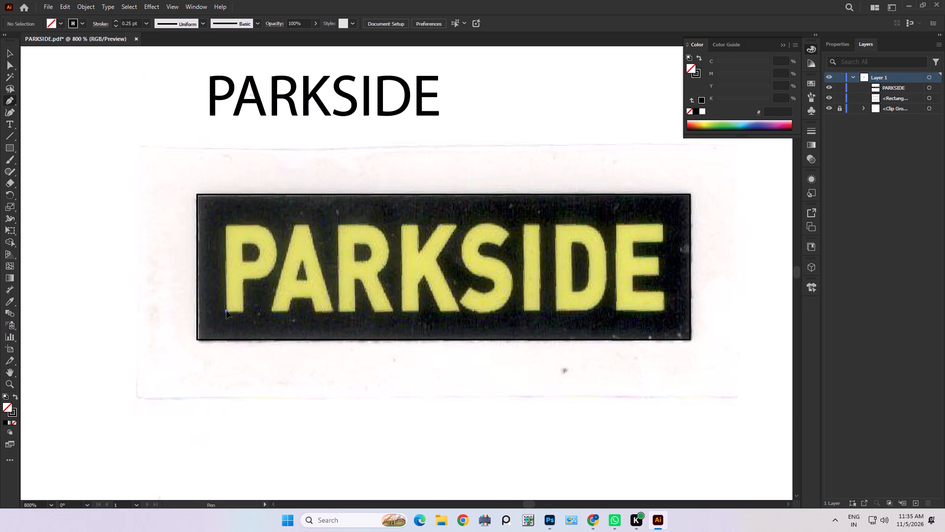
{"action": "left_click", "coordinate": [225, 225], "text": "shift"}
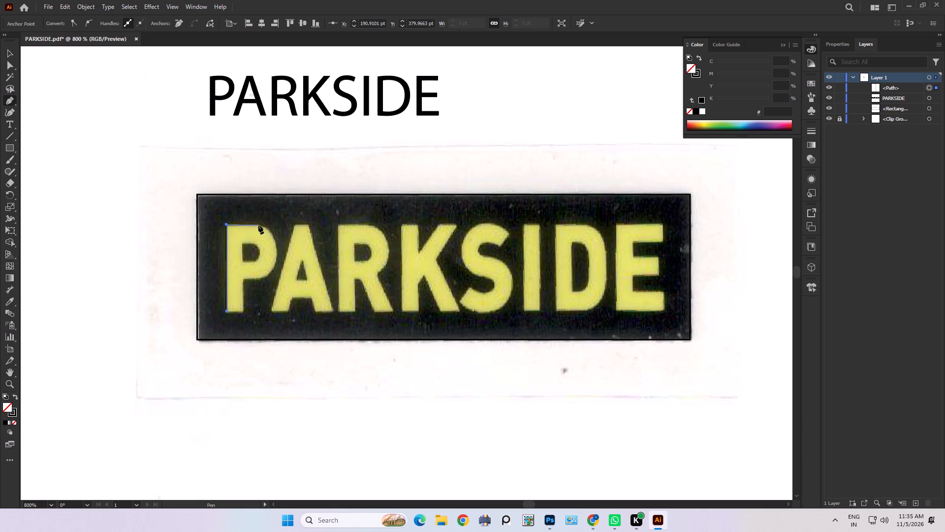
{"action": "left_click", "coordinate": [258, 225], "text": "shift"}
{"action": "left_click_drag", "start_coordinate": [257, 278], "coordinate": [227, 311]}
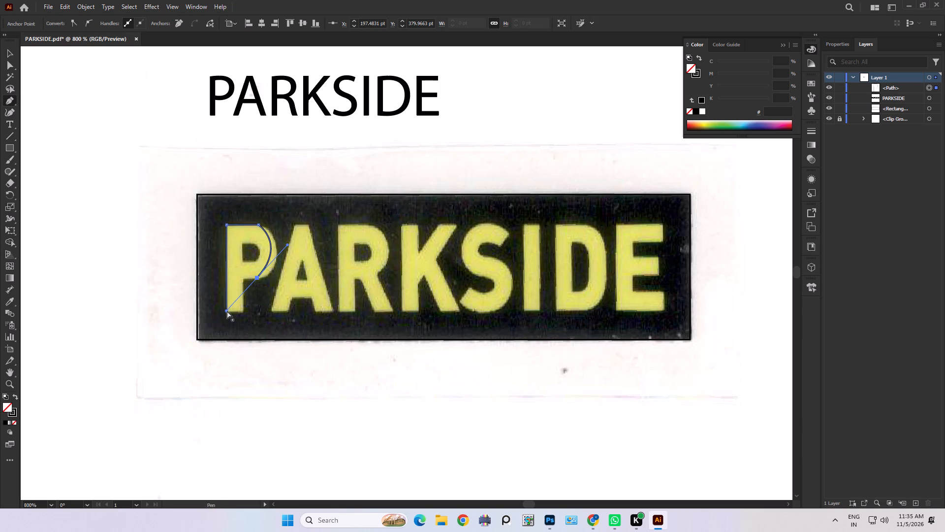
{"action": "key", "text": "ctrl+z"}
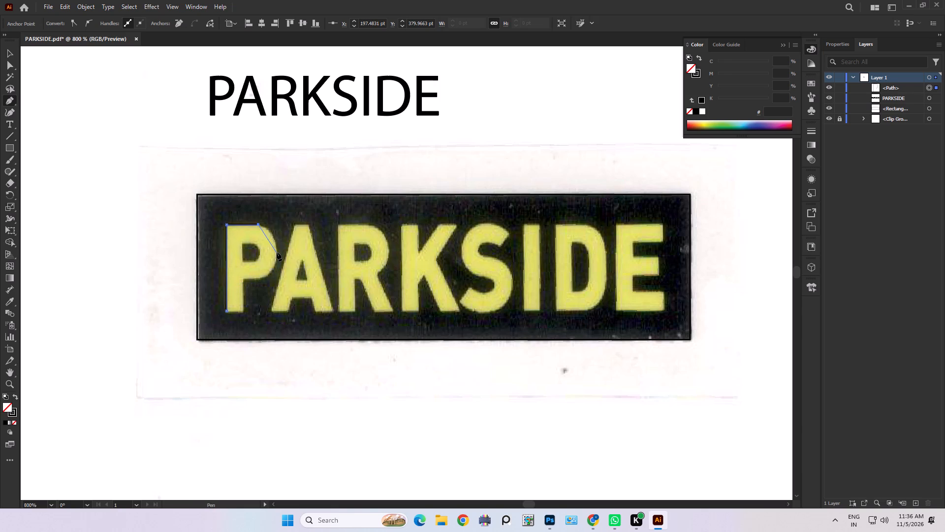
{"action": "left_click_drag", "start_coordinate": [276, 253], "coordinate": [278, 280]}
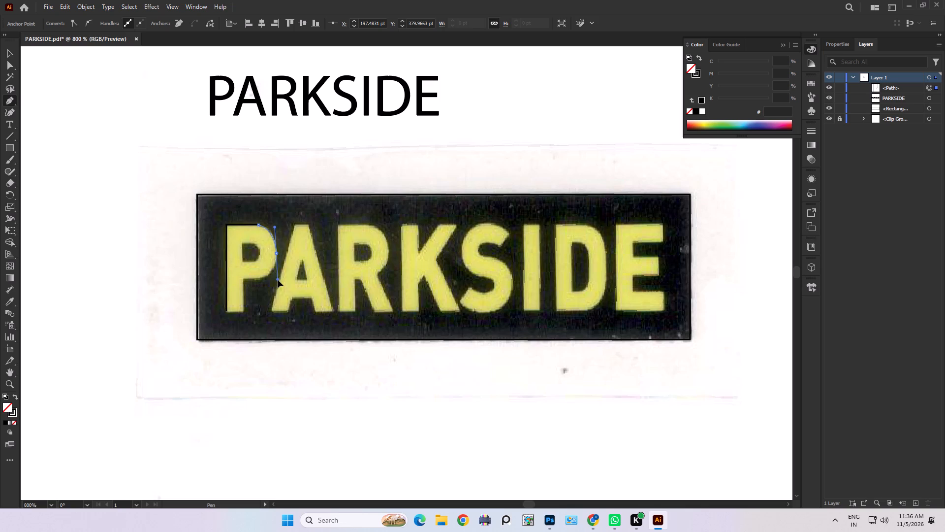
{"action": "left_click_drag", "start_coordinate": [278, 280], "coordinate": [275, 279]}
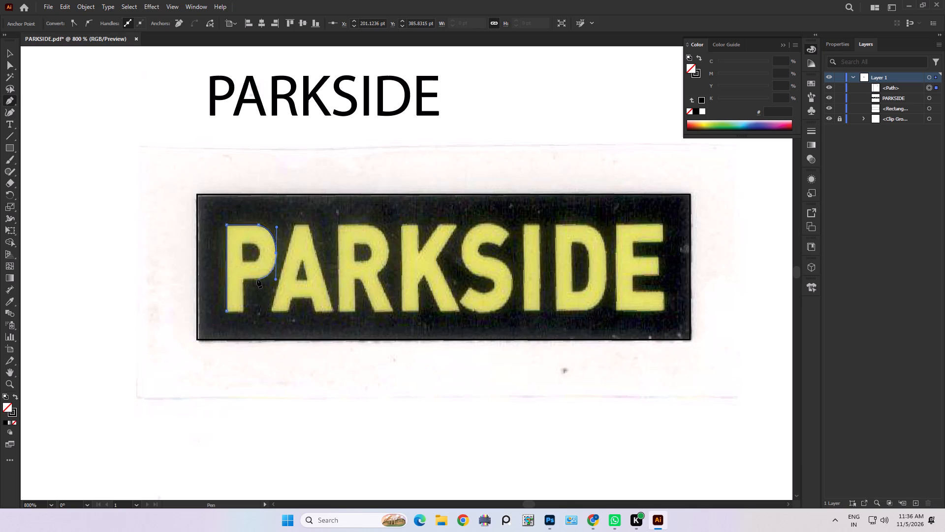
{"action": "left_click", "coordinate": [258, 279]}
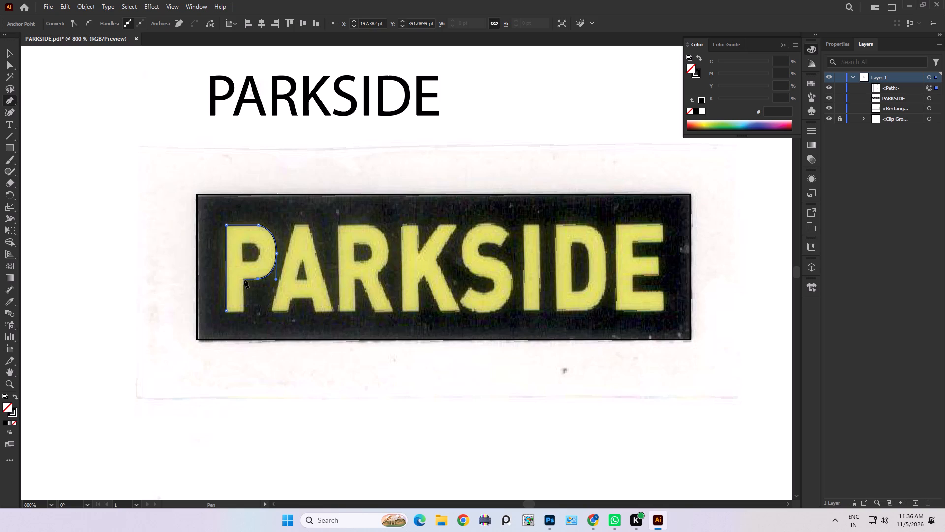
{"action": "left_click", "coordinate": [244, 279], "text": "shift"}
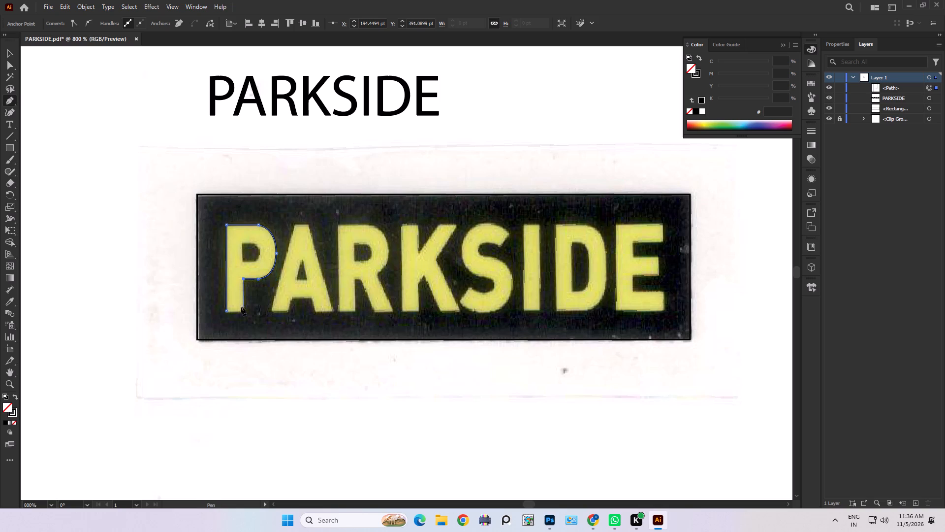
{"action": "left_click", "coordinate": [242, 311], "text": "shift"}
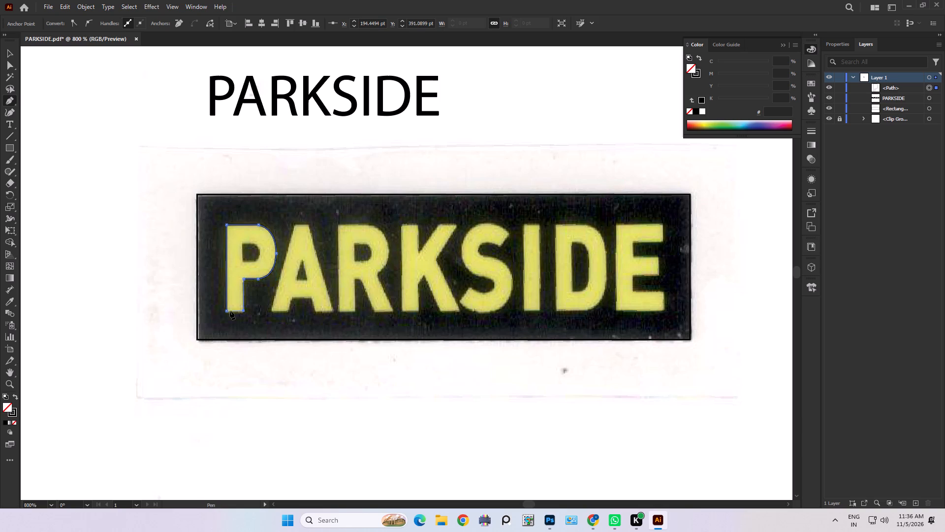
{"action": "left_click", "coordinate": [225, 310], "text": "shift"}
Trace the inner counter of the letter P as a closed Pen path with a rounded outer side.
{"action": "scroll", "coordinate": [246, 235], "scroll_direction": "up", "scroll_amount": 3, "text": "alt"}
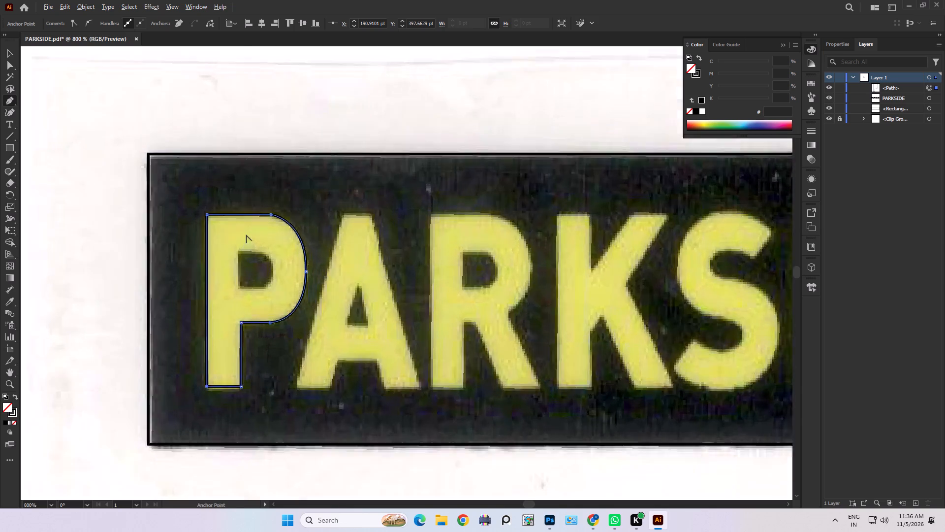
{"action": "left_click", "coordinate": [235, 256]}
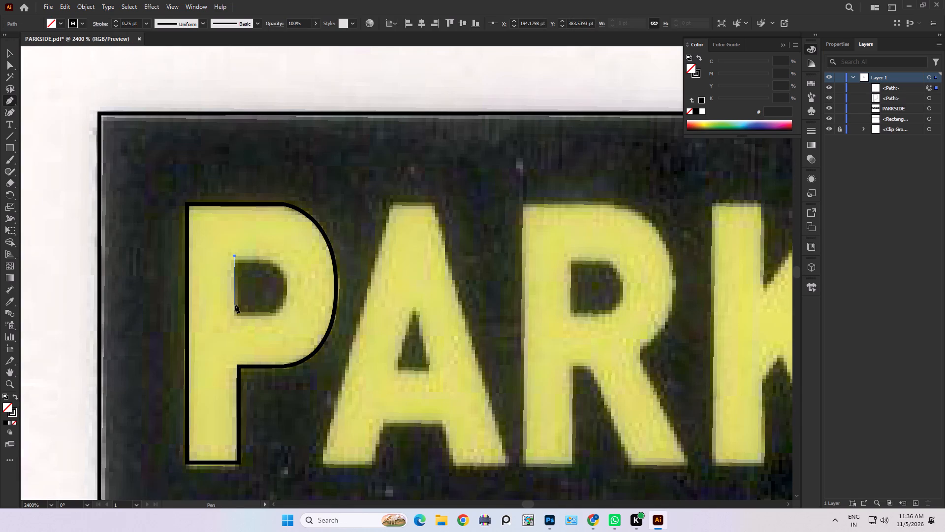
{"action": "left_click", "coordinate": [234, 313], "text": "shift"}
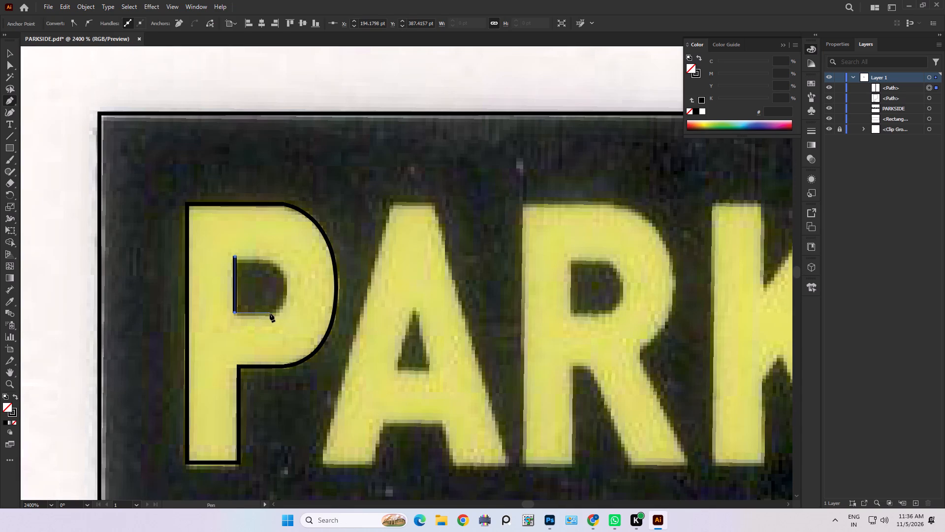
{"action": "left_click", "coordinate": [270, 313], "text": "shift"}
{"action": "left_click_drag", "start_coordinate": [284, 284], "coordinate": [280, 262]}
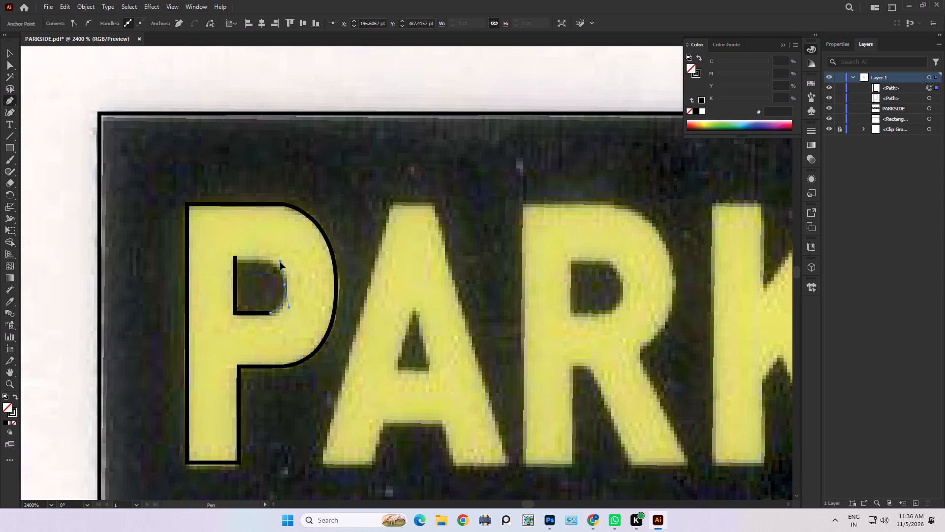
{"action": "left_click_drag", "start_coordinate": [280, 262], "coordinate": [283, 259]}
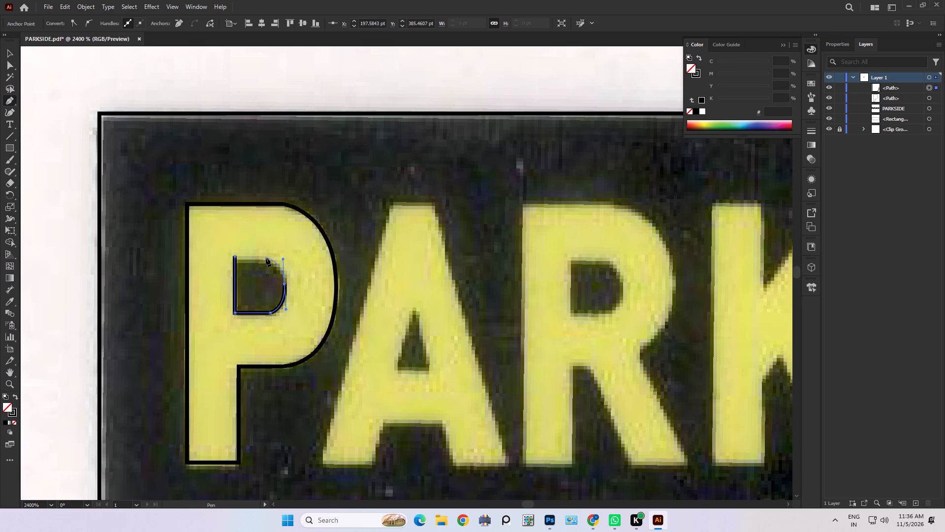
{"action": "left_click", "coordinate": [266, 258]}
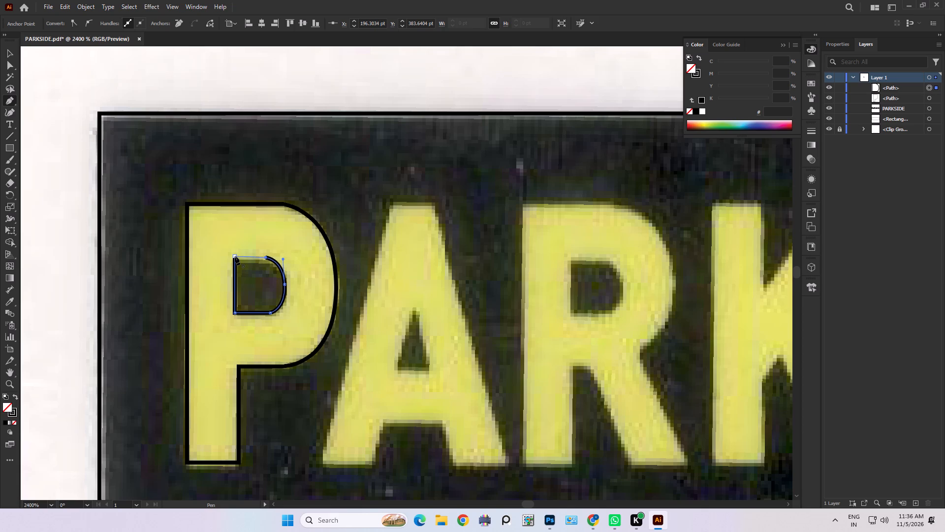
{"action": "left_click", "coordinate": [235, 256], "text": "shift"}
Nudge the anchor where the P counter's top edge meets its curve slightly upward to level the edge.
{"action": "left_click", "coordinate": [11, 66]}
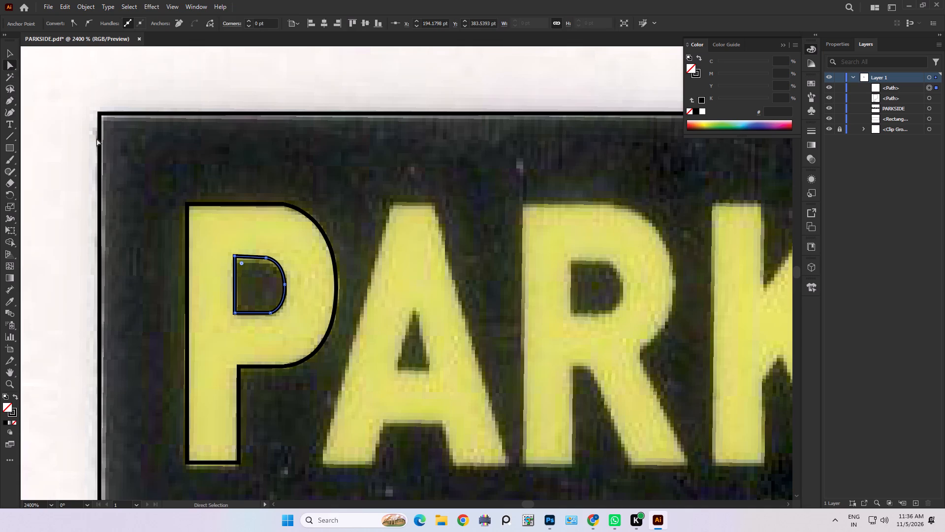
{"action": "left_click", "coordinate": [266, 257]}
{"action": "key", "text": "Up"}
{"action": "key", "text": "Down"}
{"action": "scroll", "coordinate": [266, 257], "scroll_direction": "up", "scroll_amount": 1}
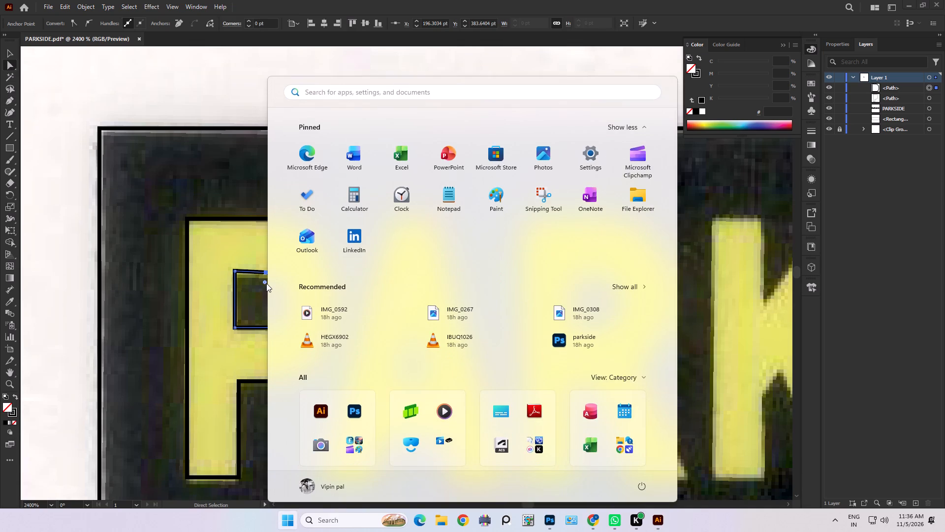
{"action": "scroll", "coordinate": [267, 283], "scroll_direction": "up", "scroll_amount": 3, "text": "alt"}
{"action": "left_click", "coordinate": [265, 254]}
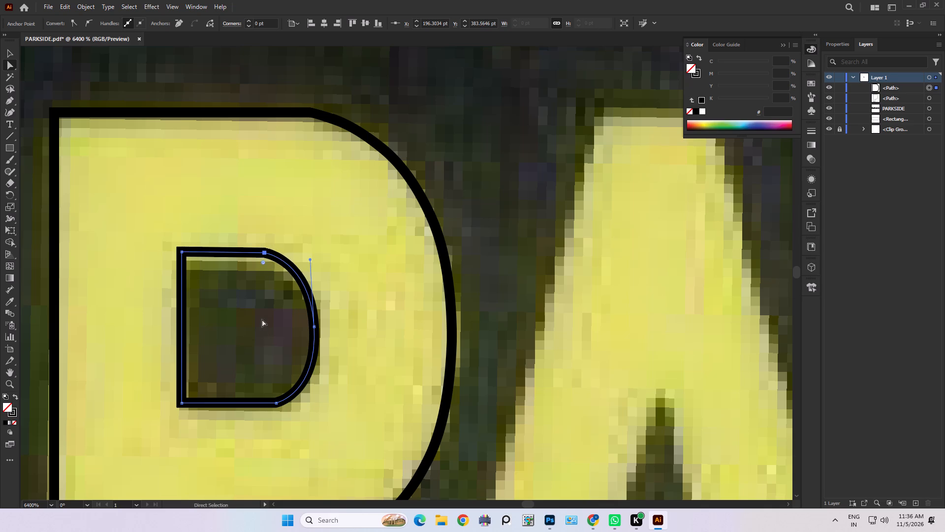
{"action": "scroll", "coordinate": [262, 319], "scroll_direction": "down", "scroll_amount": 3, "text": "alt"}
{"action": "scroll", "coordinate": [263, 315], "scroll_direction": "up", "scroll_amount": 1, "text": "alt"}
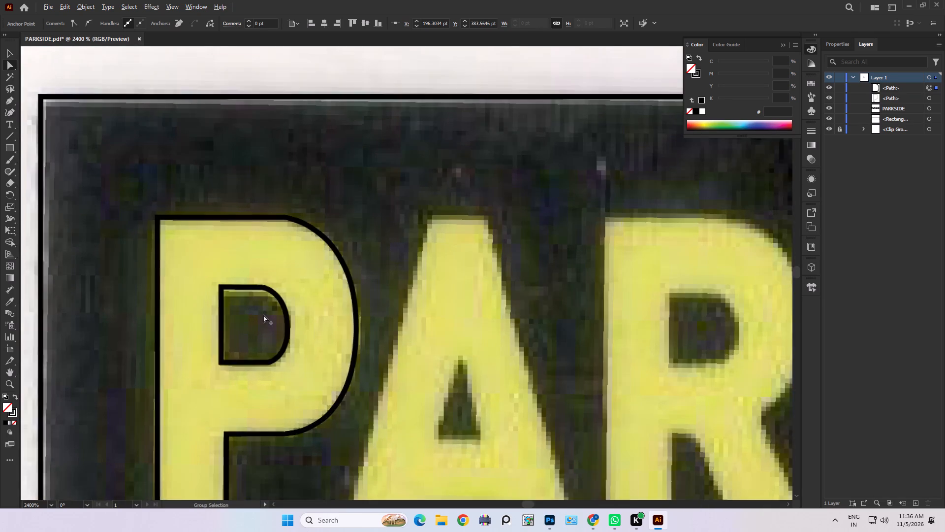
{"action": "scroll", "coordinate": [263, 315], "scroll_direction": "up", "scroll_amount": 1, "text": "alt"}
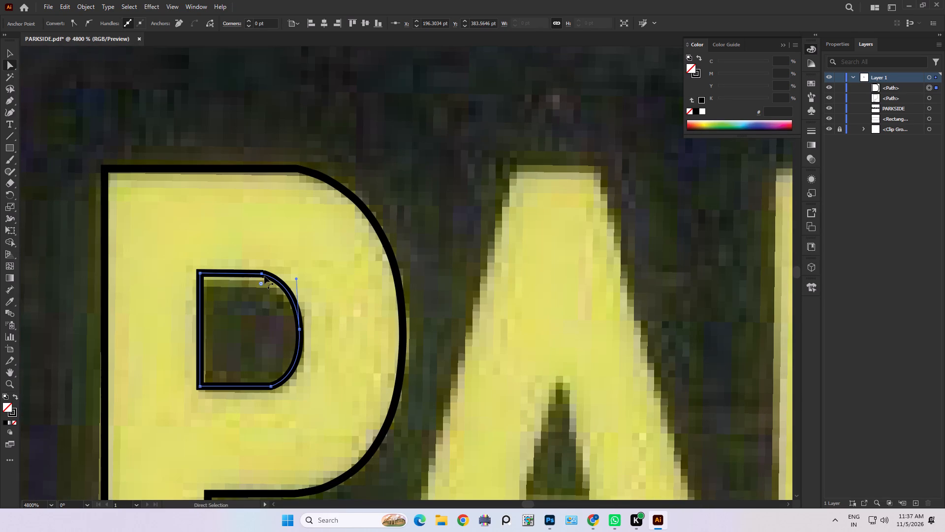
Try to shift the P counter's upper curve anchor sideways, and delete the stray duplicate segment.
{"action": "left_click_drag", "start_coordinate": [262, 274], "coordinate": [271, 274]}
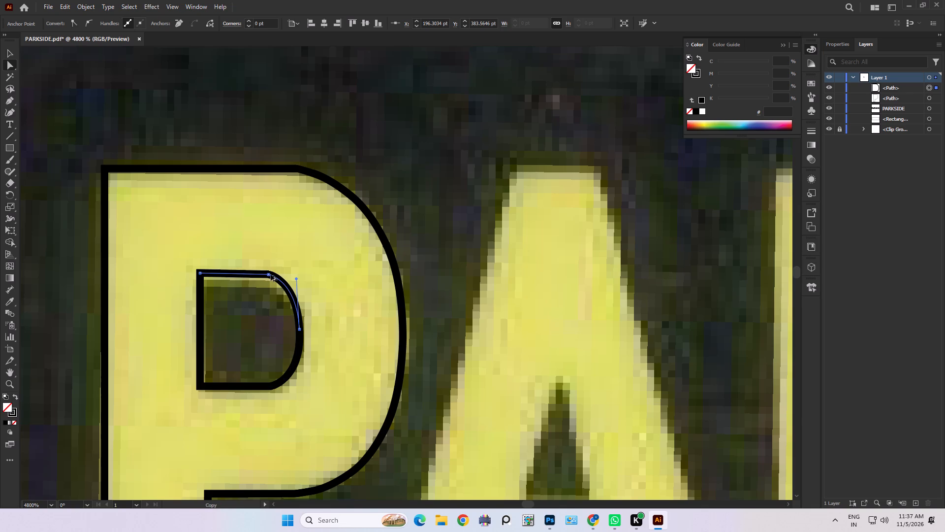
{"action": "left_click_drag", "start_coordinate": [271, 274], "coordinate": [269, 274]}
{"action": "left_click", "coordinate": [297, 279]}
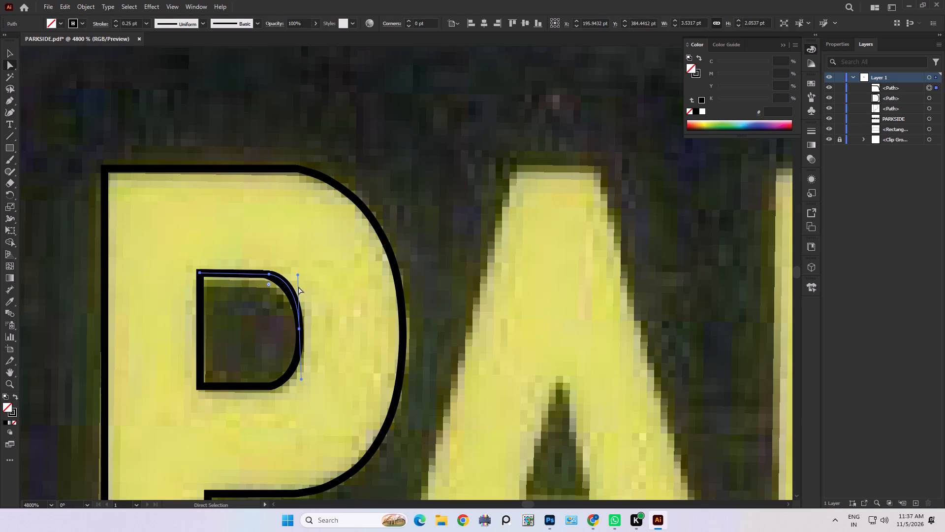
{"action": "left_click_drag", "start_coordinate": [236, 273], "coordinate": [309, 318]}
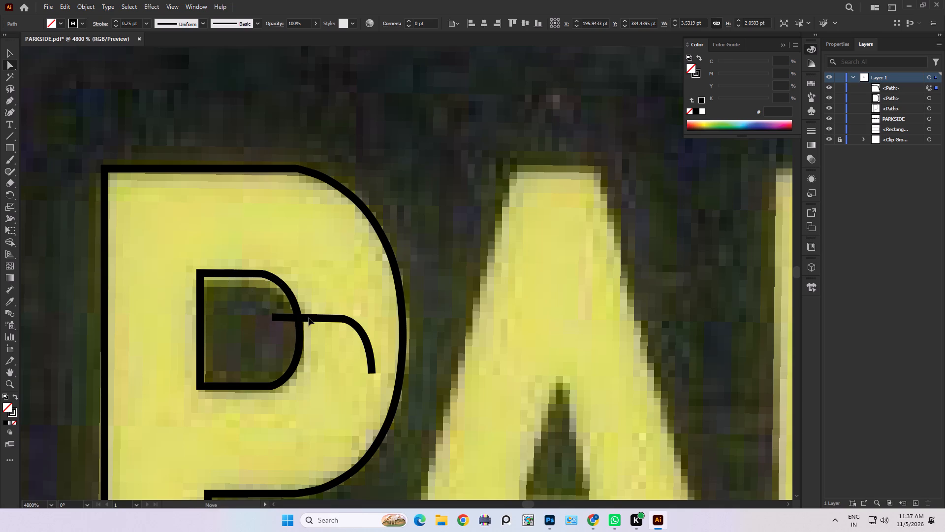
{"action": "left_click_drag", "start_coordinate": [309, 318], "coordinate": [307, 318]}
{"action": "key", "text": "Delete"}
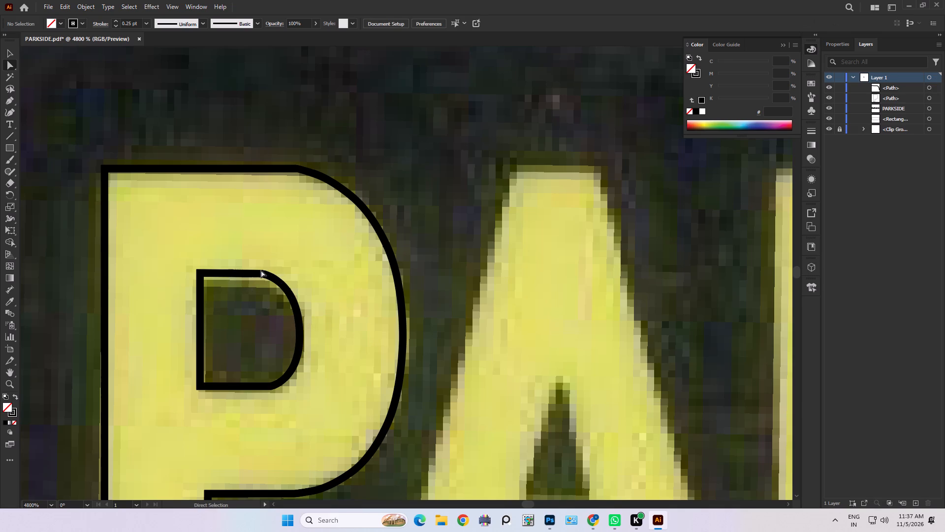
Adjust the direction handle on the outer curve of the P's counter slightly outward to make it more vertical, and deselect the path.
{"action": "left_click", "coordinate": [263, 274]}
{"action": "left_click", "coordinate": [262, 274]}
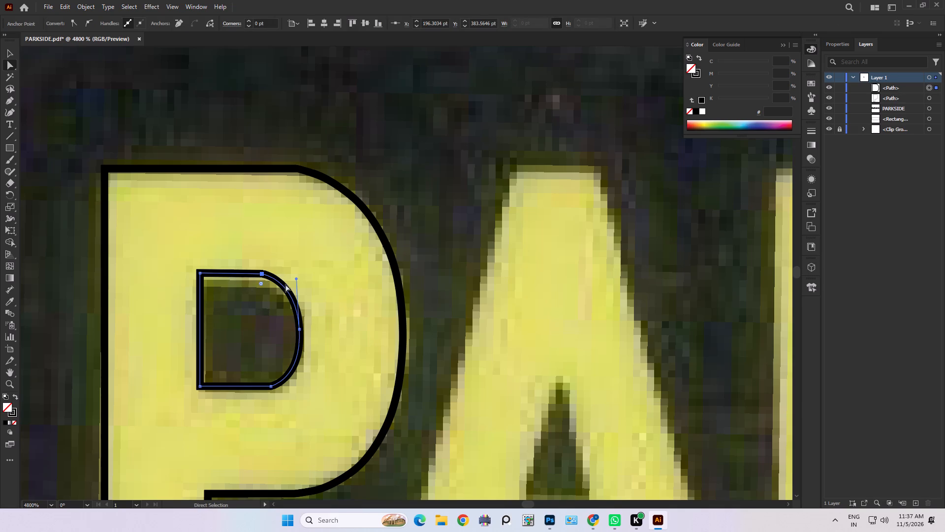
{"action": "left_click", "coordinate": [296, 278]}
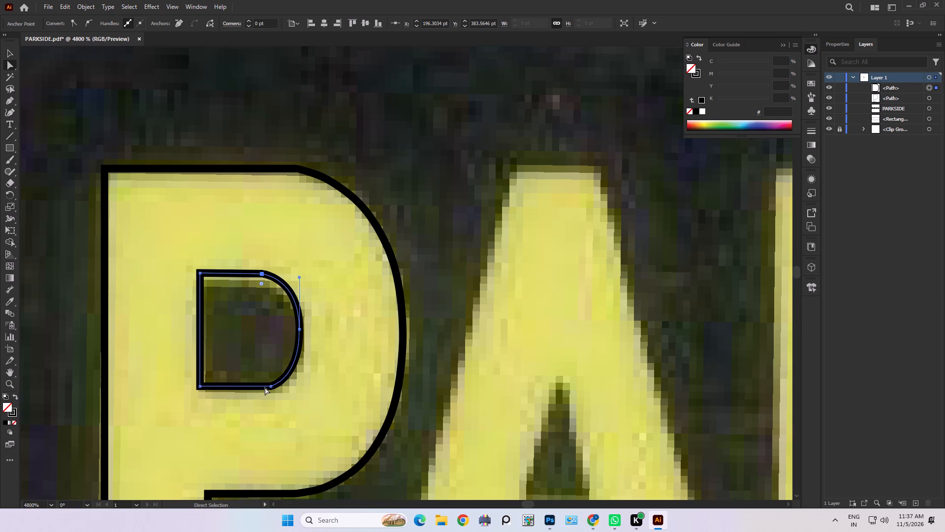
{"action": "scroll", "coordinate": [262, 302], "scroll_direction": "down", "scroll_amount": 4, "text": "alt"}
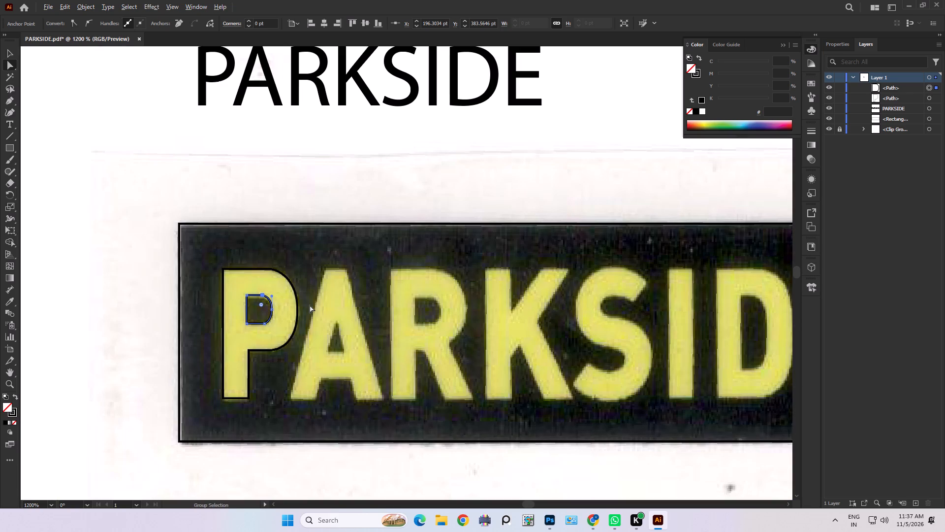
{"action": "left_click", "coordinate": [10, 54]}
{"action": "left_click", "coordinate": [72, 217]}
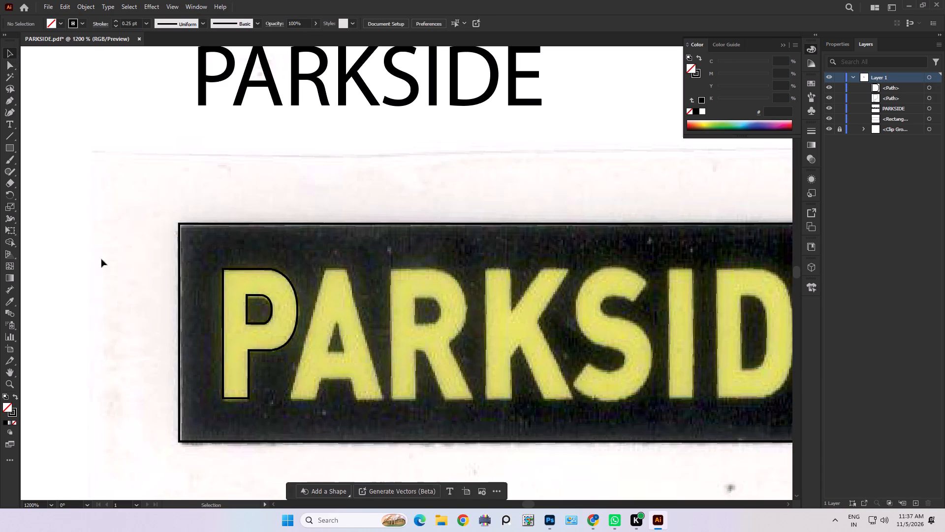
Turn on the document grid.
{"action": "scroll", "coordinate": [278, 317], "scroll_direction": "up", "scroll_amount": 3, "text": "alt"}
{"action": "scroll", "coordinate": [267, 286], "scroll_direction": "down", "scroll_amount": 2, "text": "alt"}
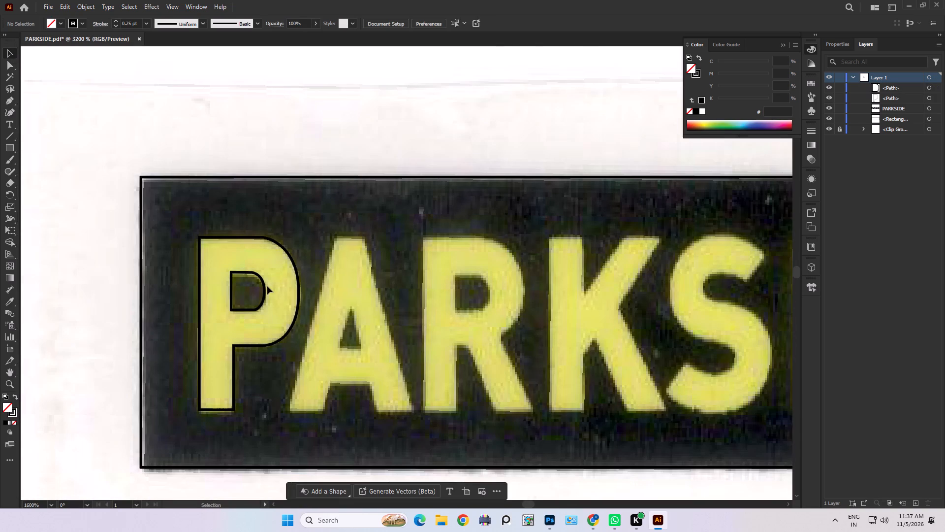
{"action": "key", "text": "r"}
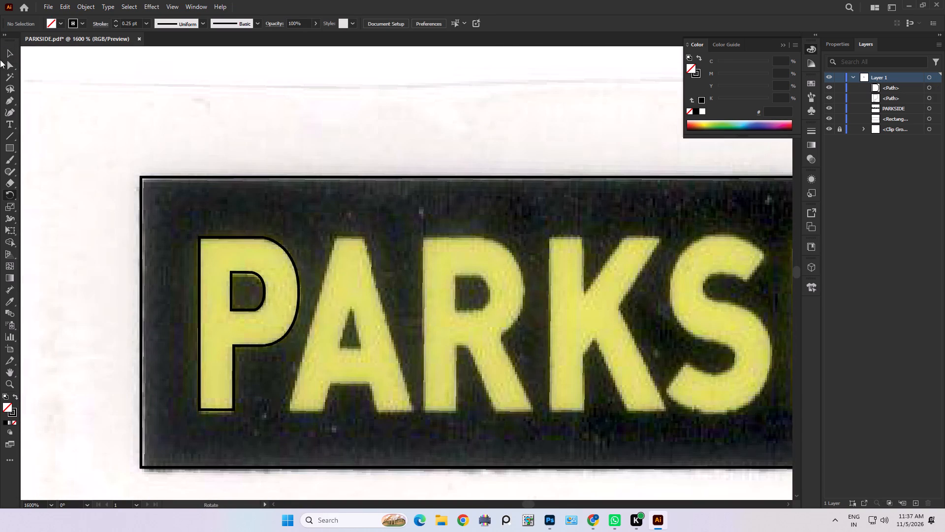
{"action": "left_click", "coordinate": [6, 54]}
{"action": "left_click", "coordinate": [178, 1]}
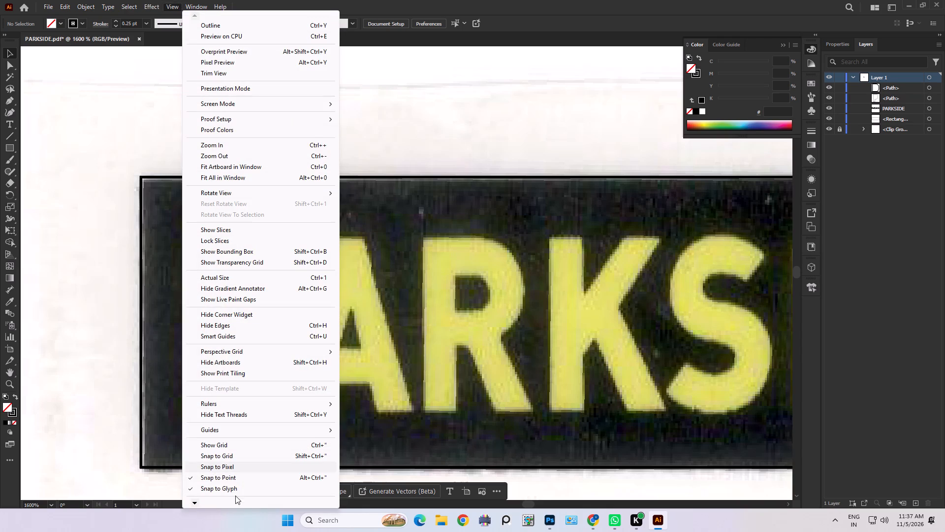
{"action": "scroll", "coordinate": [235, 500], "scroll_direction": "down", "scroll_amount": 4}
{"action": "left_click", "coordinate": [228, 441]}
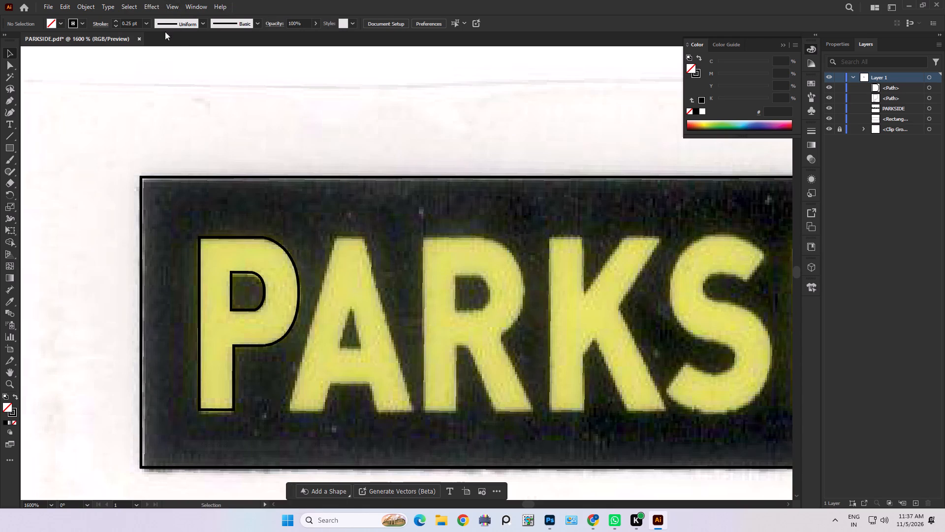
Show the document rulers.
{"action": "left_click", "coordinate": [168, 6]}
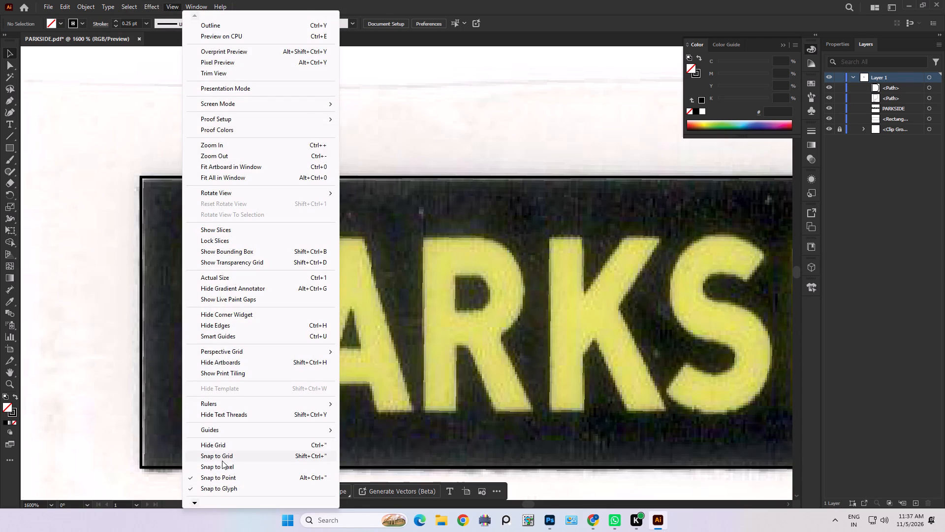
{"action": "left_click", "coordinate": [216, 405]}
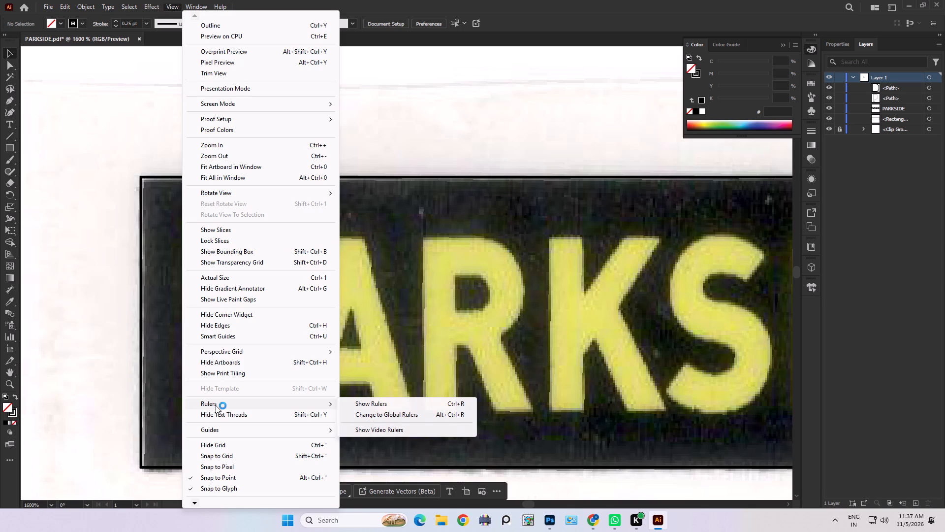
{"action": "left_click", "coordinate": [403, 401]}
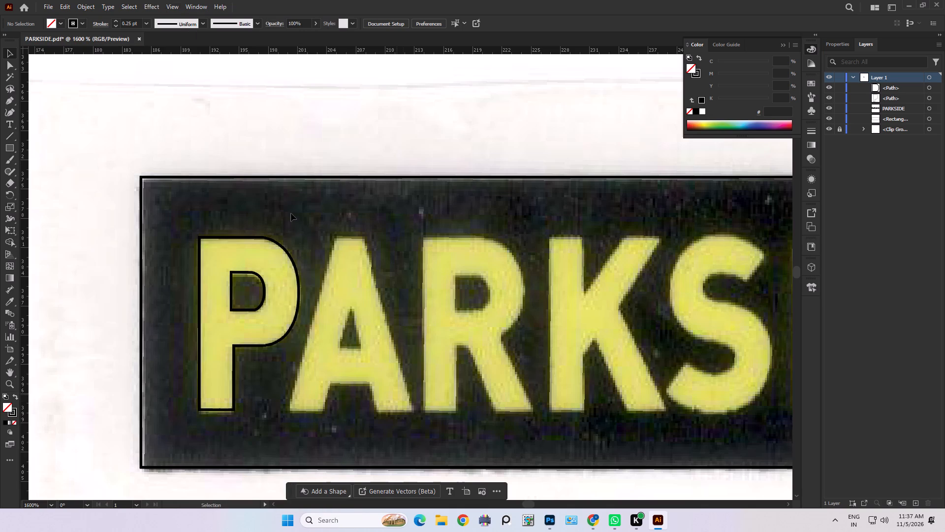
Place a horizontal ruler guide near the top edge of the P's counter, at about Y 383.4 pt.
{"action": "left_click_drag", "start_coordinate": [272, 50], "coordinate": [240, 271]}
{"action": "left_click_drag", "start_coordinate": [240, 271], "coordinate": [238, 271]}
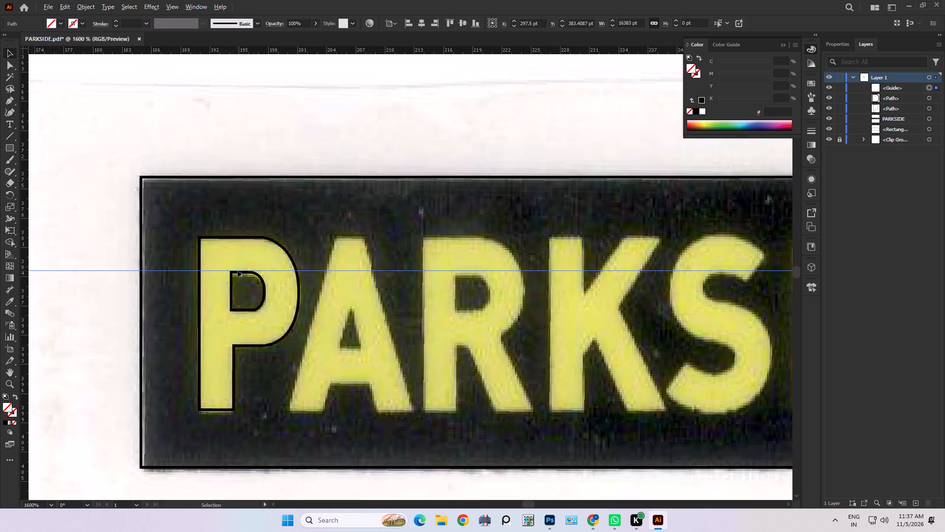
{"action": "scroll", "coordinate": [238, 271], "scroll_direction": "up", "scroll_amount": 4, "text": "alt"}
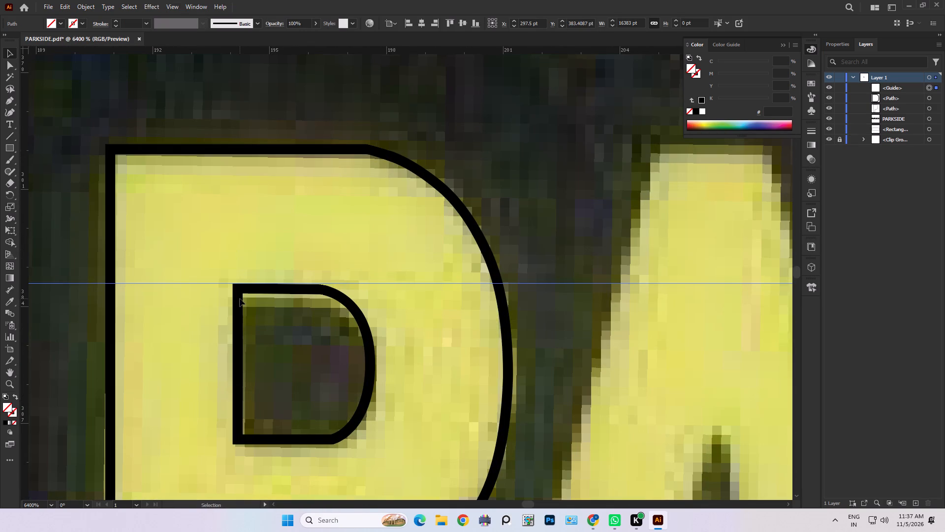